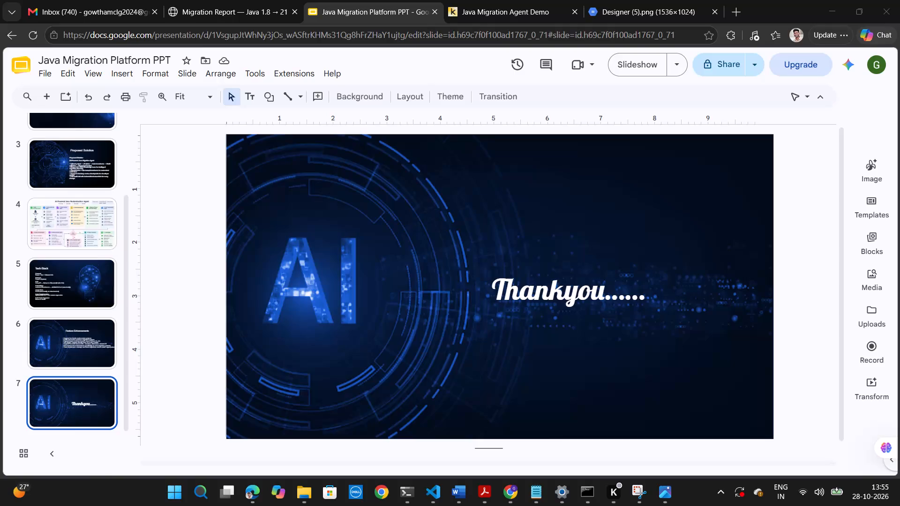
Search the web for "ai bg images blue" in a new browser tab.
{"action": "left_click", "coordinate": [67, 340]}
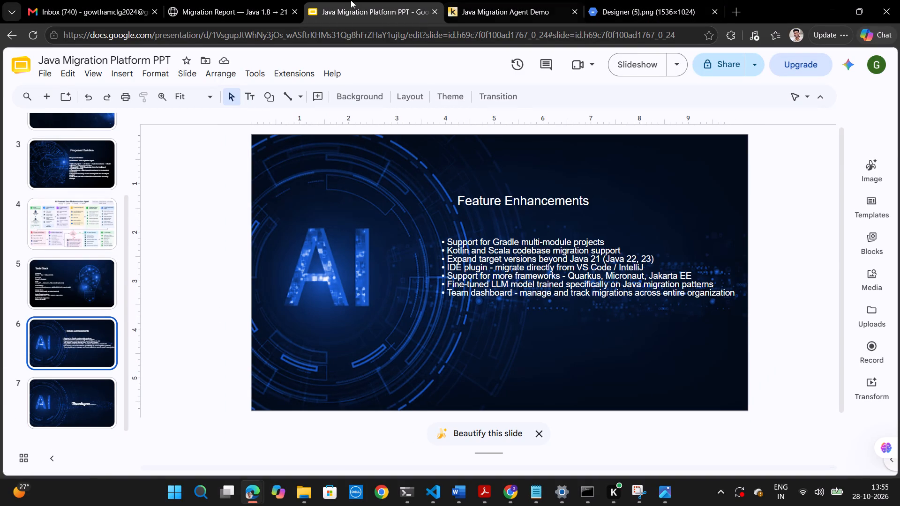
{"action": "left_click", "coordinate": [734, 7]}
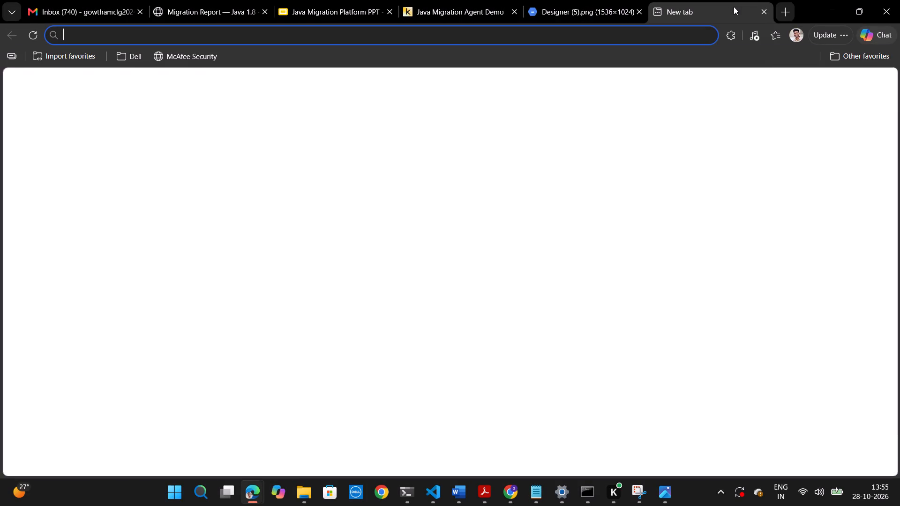
{"action": "left_click", "coordinate": [573, 35]}
{"action": "type", "text": "ai bg images blue"}
{"action": "key", "text": "Return"}
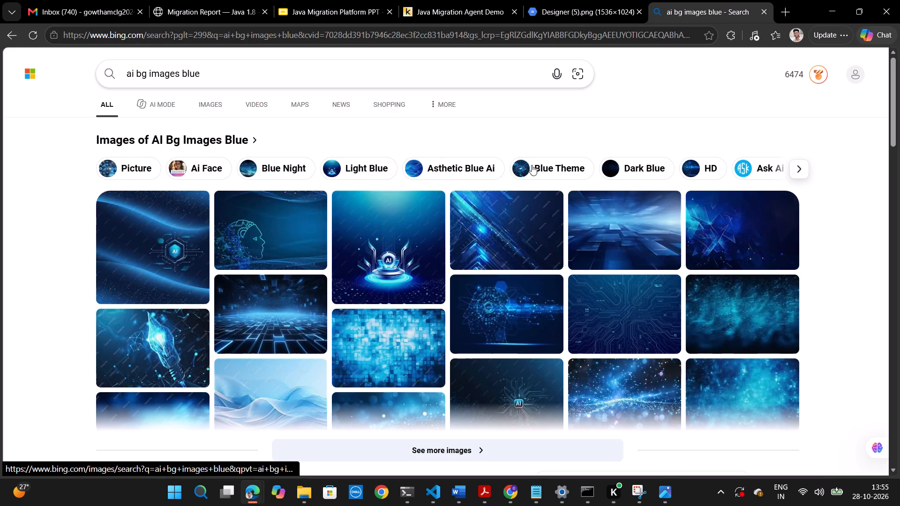
Copy the blue circuit-board background image from the image results.
{"action": "scroll", "coordinate": [263, 266], "scroll_direction": "down", "scroll_amount": 1}
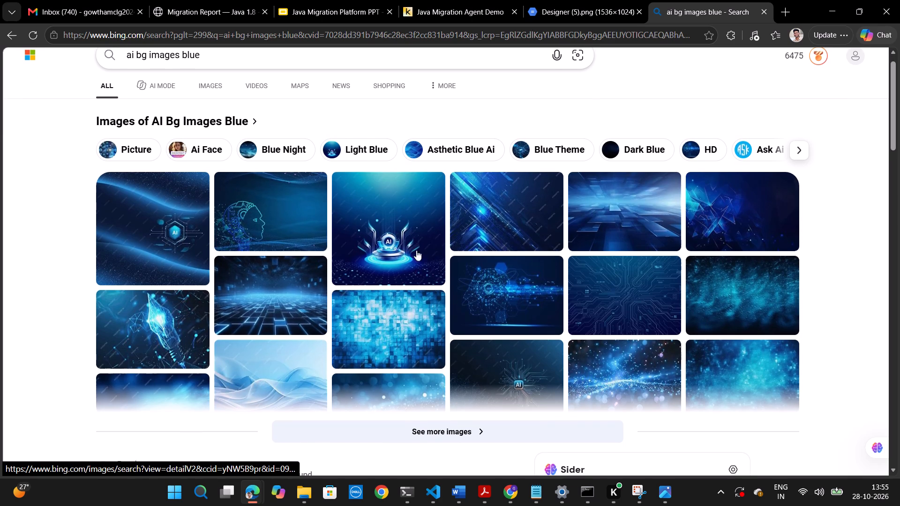
{"action": "left_click", "coordinate": [637, 298]}
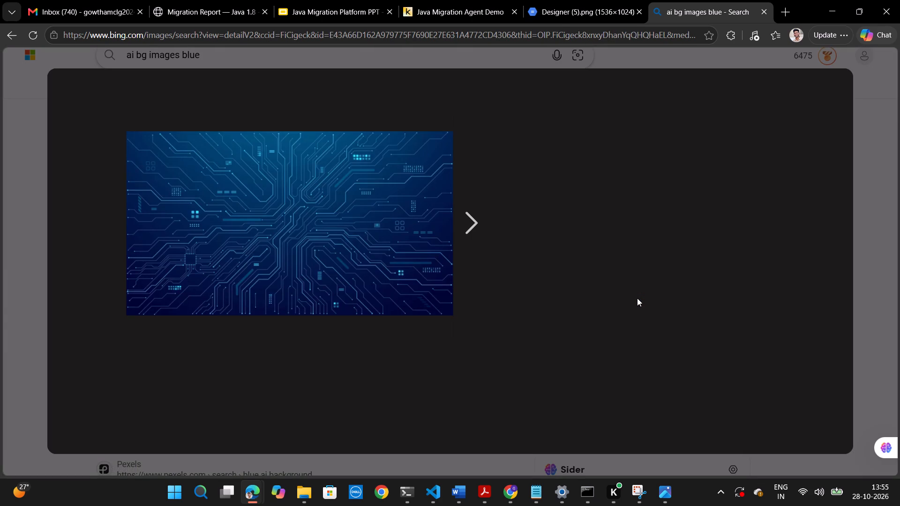
{"action": "right_click", "coordinate": [330, 231]}
{"action": "left_click", "coordinate": [391, 280]}
Replace the AI background picture on the Feature Enhancements slide with the copied circuit-board image.
{"action": "left_click", "coordinate": [315, 0]}
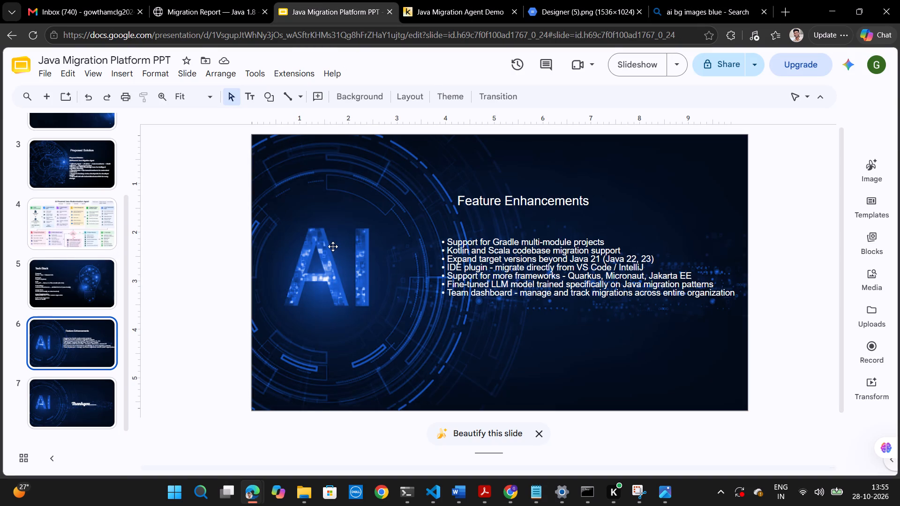
{"action": "left_click", "coordinate": [333, 246]}
{"action": "key", "text": "Delete"}
{"action": "key", "text": "ctrl+v"}
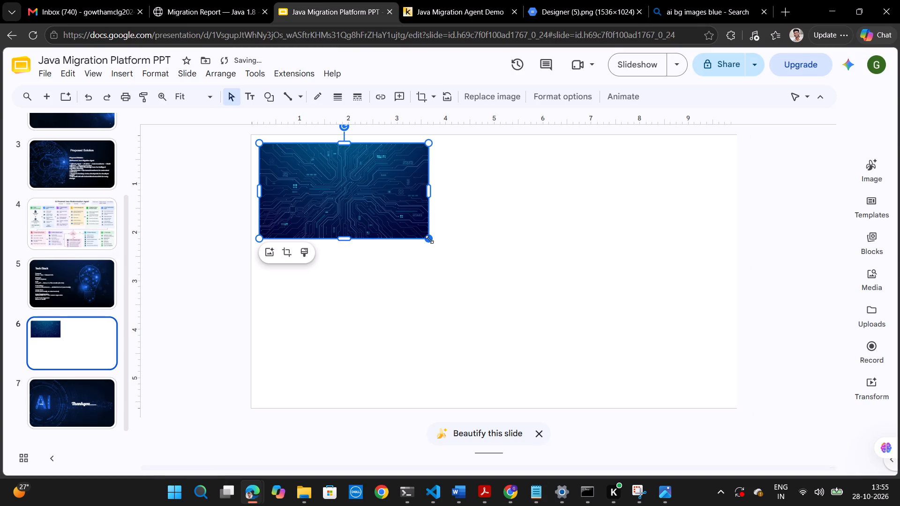
Resize the circuit-board image on all sides so that it fills the whole Feature Enhancements slide.
{"action": "left_click_drag", "start_coordinate": [429, 239], "coordinate": [724, 397]}
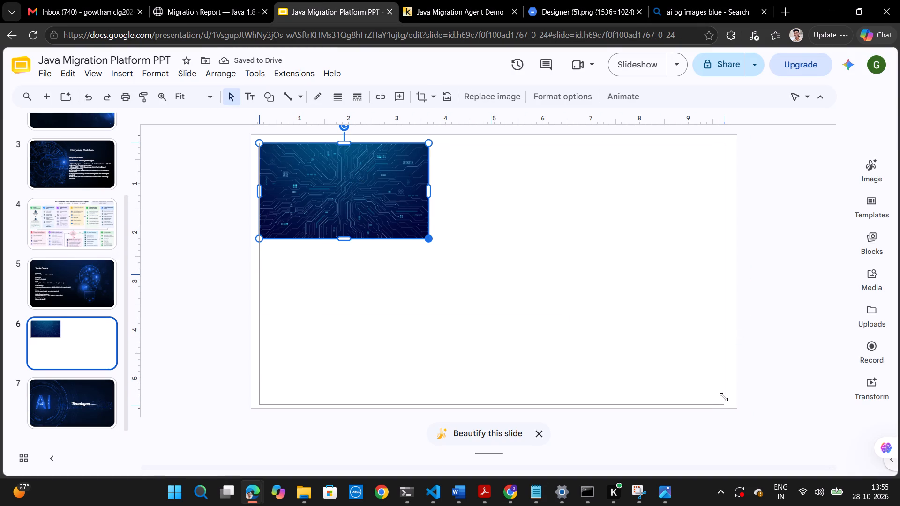
{"action": "left_click_drag", "start_coordinate": [724, 397], "coordinate": [726, 401]}
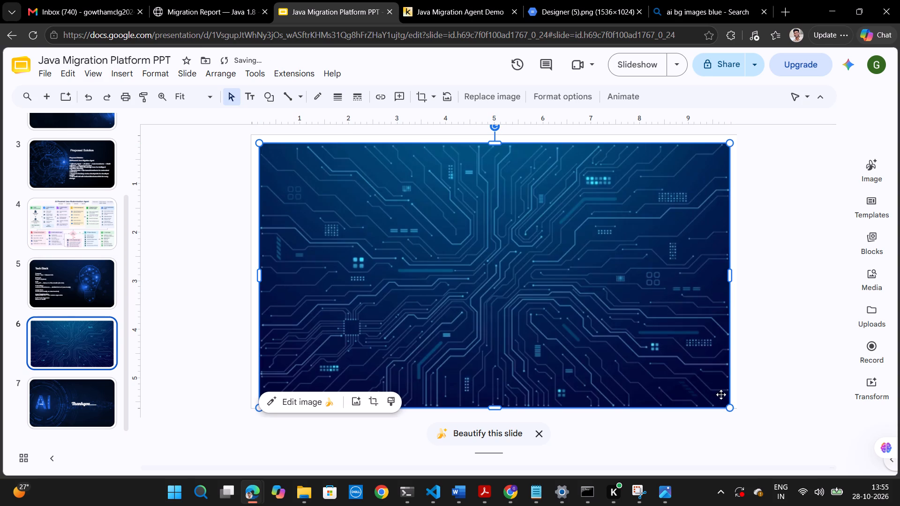
{"action": "left_click_drag", "start_coordinate": [494, 143], "coordinate": [493, 138]}
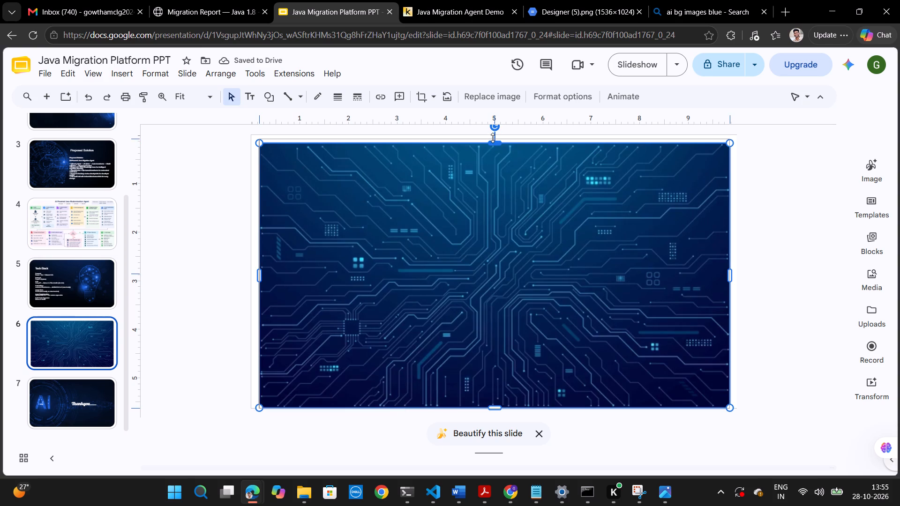
{"action": "left_click_drag", "start_coordinate": [493, 138], "coordinate": [493, 136]}
{"action": "left_click_drag", "start_coordinate": [260, 271], "coordinate": [252, 271]}
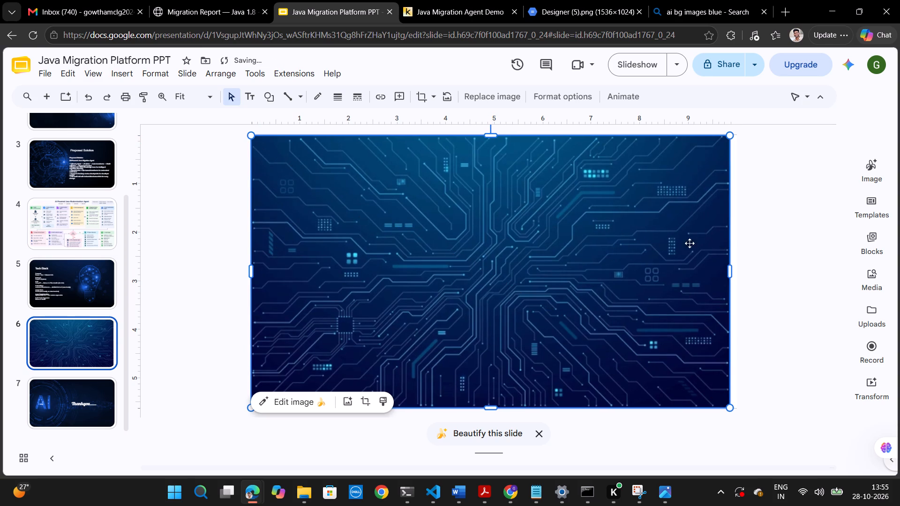
{"action": "left_click", "coordinate": [732, 272]}
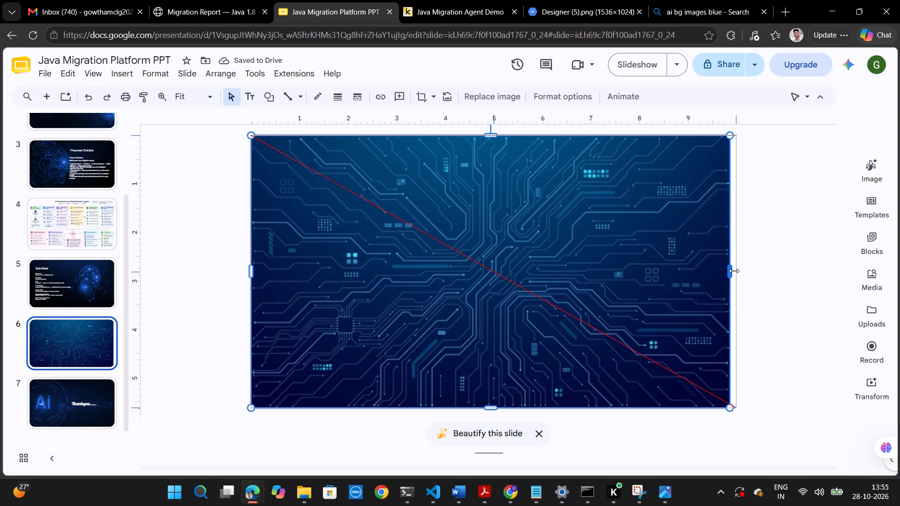
Send the circuit-board image to the back, behind the slide's text.
{"action": "right_click", "coordinate": [553, 187]}
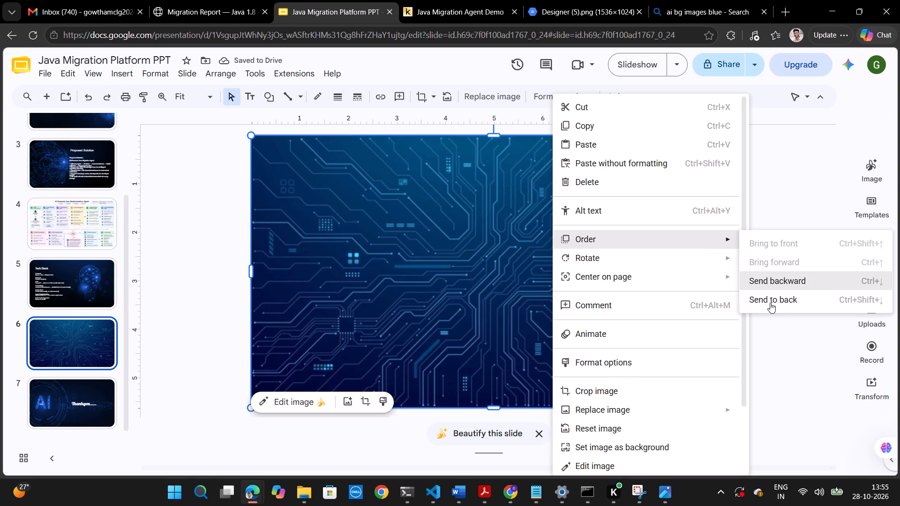
{"action": "left_click", "coordinate": [770, 303]}
Move the bullet list's text box left, to about the horizontal centre of the slide.
{"action": "left_click", "coordinate": [542, 279]}
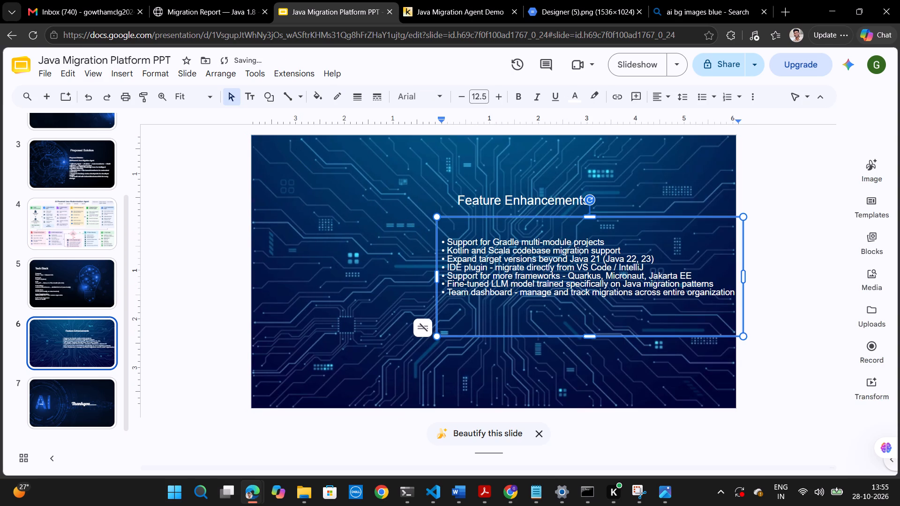
{"action": "left_click_drag", "start_coordinate": [436, 231], "coordinate": [351, 240]}
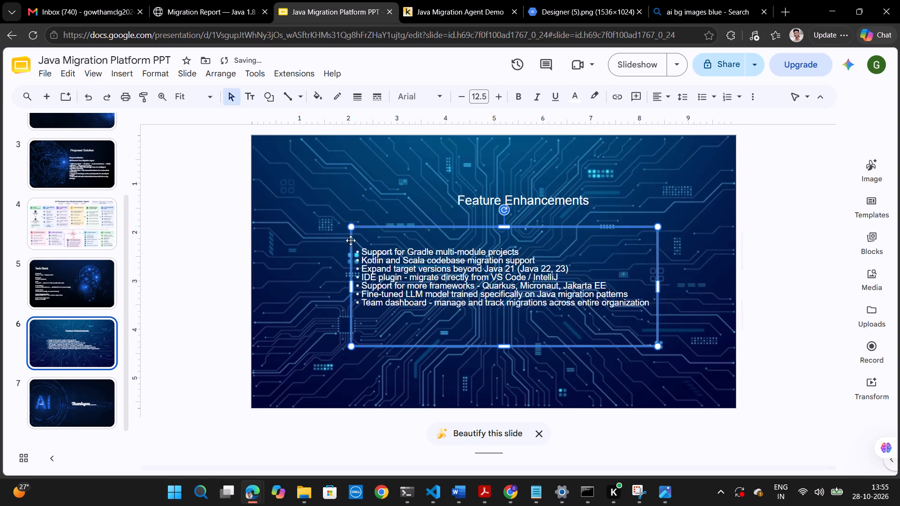
Move the Feature Enhancements heading left and slightly down so it starts near the bullet list's left edge.
{"action": "left_click", "coordinate": [472, 199]}
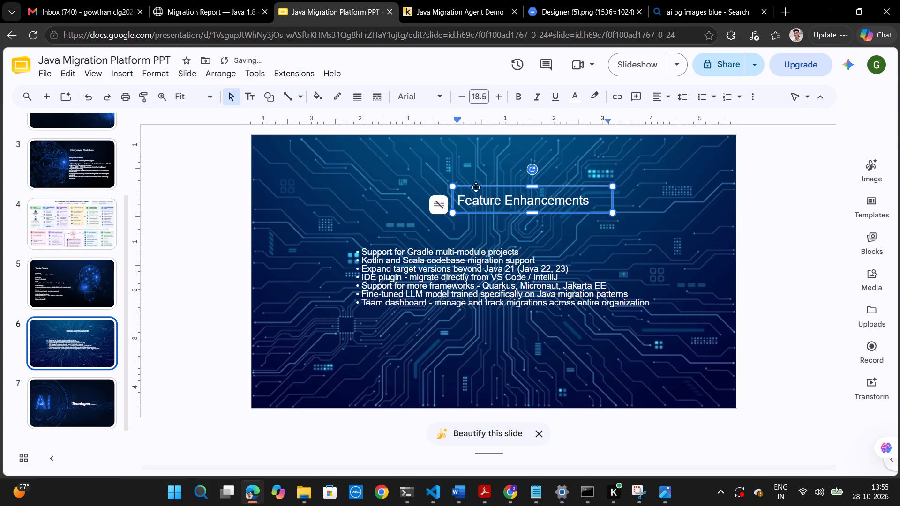
{"action": "left_click_drag", "start_coordinate": [475, 186], "coordinate": [382, 194]}
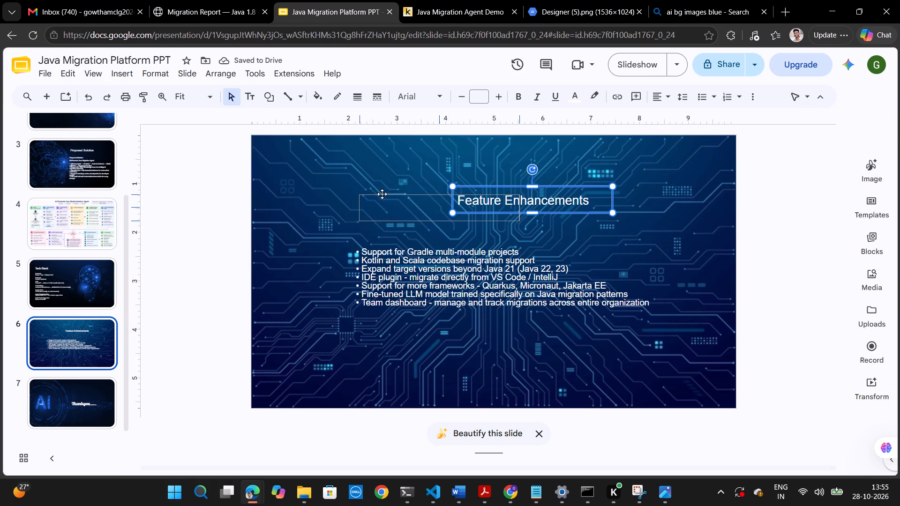
{"action": "left_click", "coordinate": [585, 228]}
Recolor the circuit-board background image with the dark blue preset in Format options.
{"action": "left_click", "coordinate": [592, 174]}
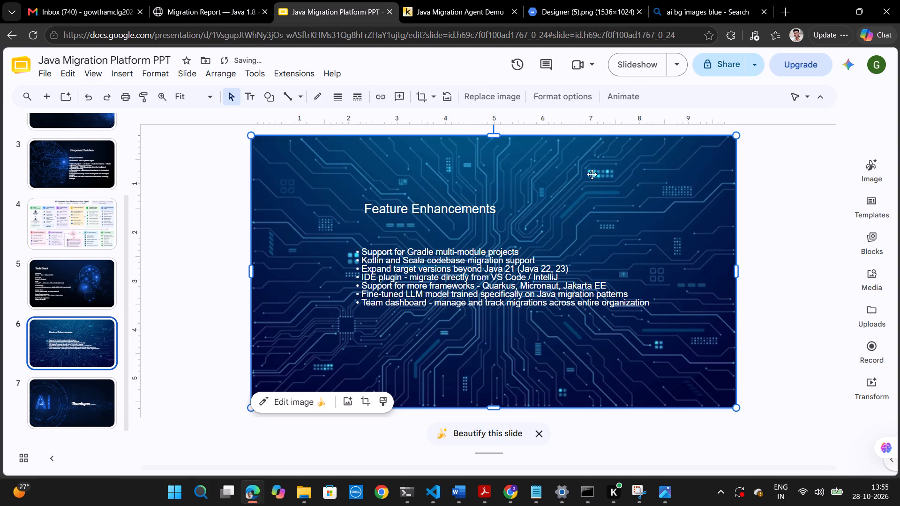
{"action": "left_click", "coordinate": [584, 170]}
{"action": "right_click", "coordinate": [584, 170]}
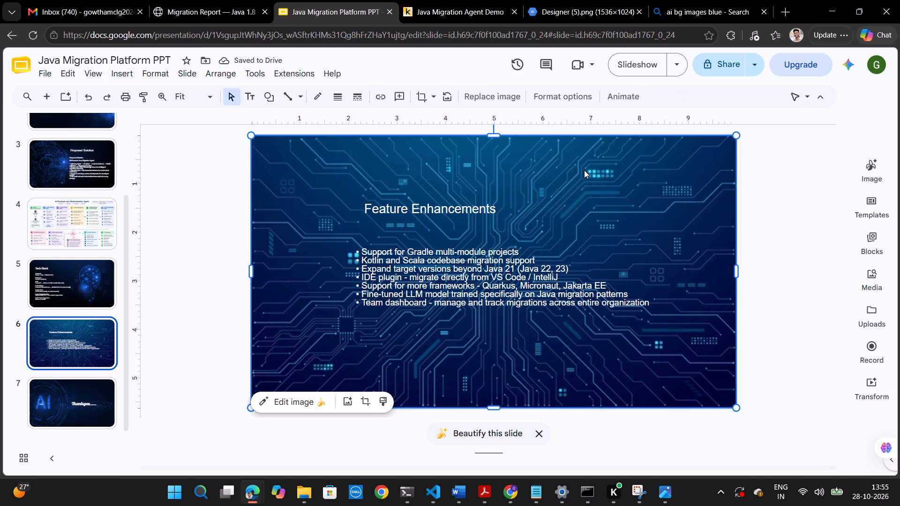
{"action": "right_click", "coordinate": [584, 170]}
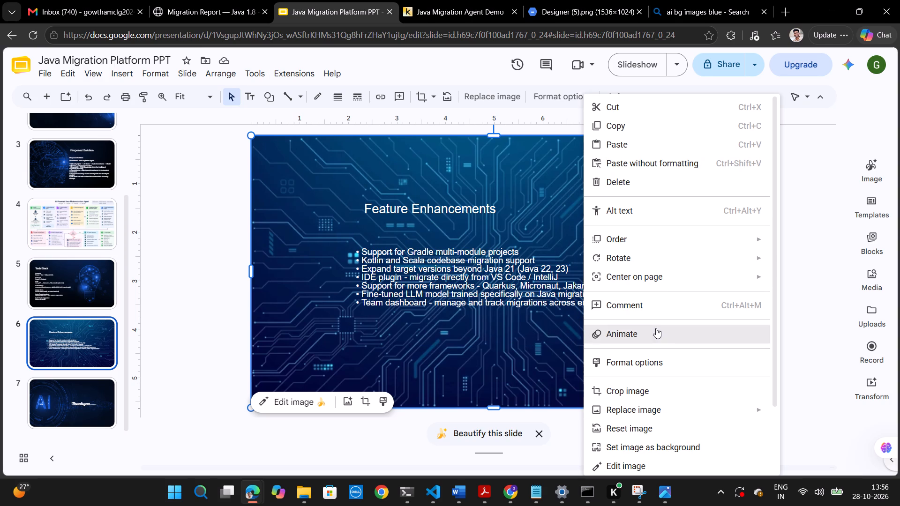
{"action": "left_click", "coordinate": [652, 368]}
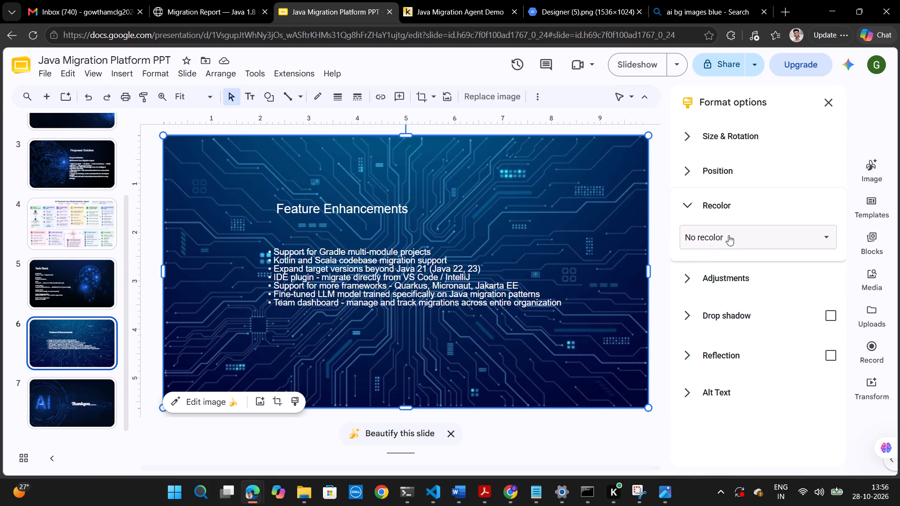
{"action": "left_click", "coordinate": [728, 235]}
{"action": "scroll", "coordinate": [750, 393], "scroll_direction": "down", "scroll_amount": 1}
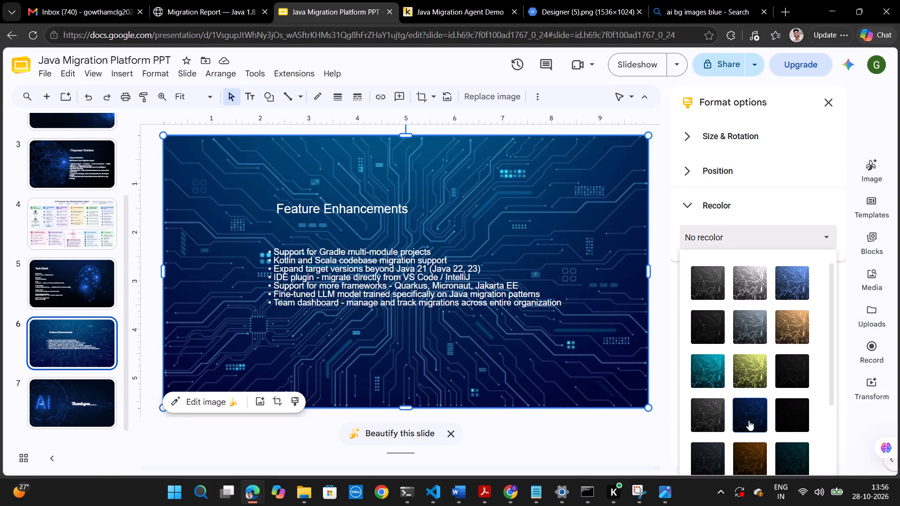
{"action": "left_click", "coordinate": [749, 420]}
{"action": "left_click", "coordinate": [659, 209]}
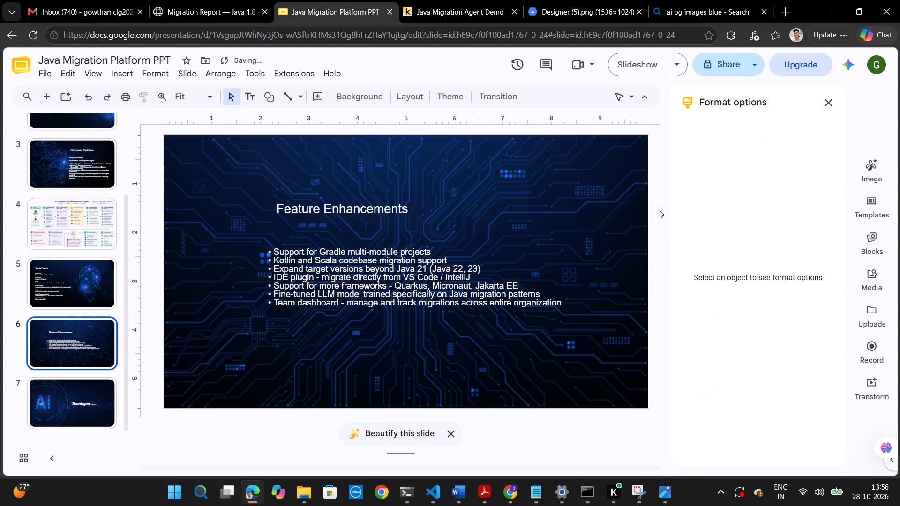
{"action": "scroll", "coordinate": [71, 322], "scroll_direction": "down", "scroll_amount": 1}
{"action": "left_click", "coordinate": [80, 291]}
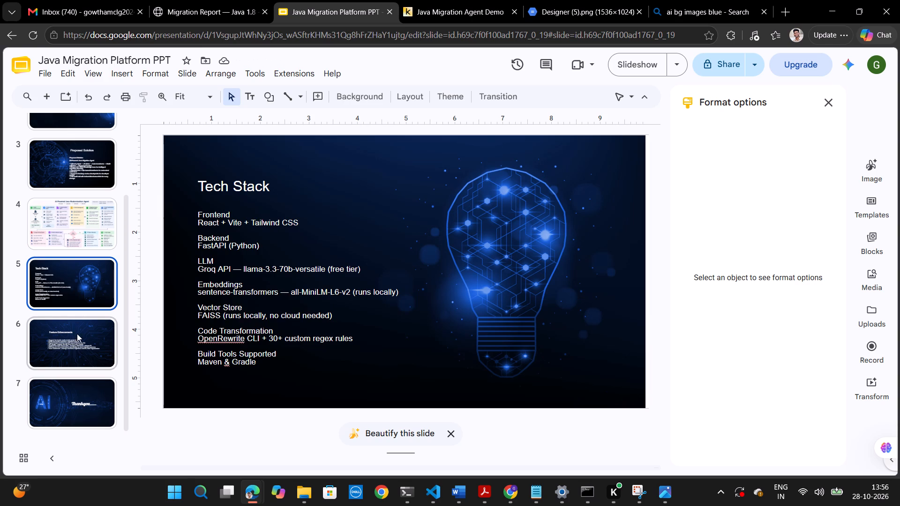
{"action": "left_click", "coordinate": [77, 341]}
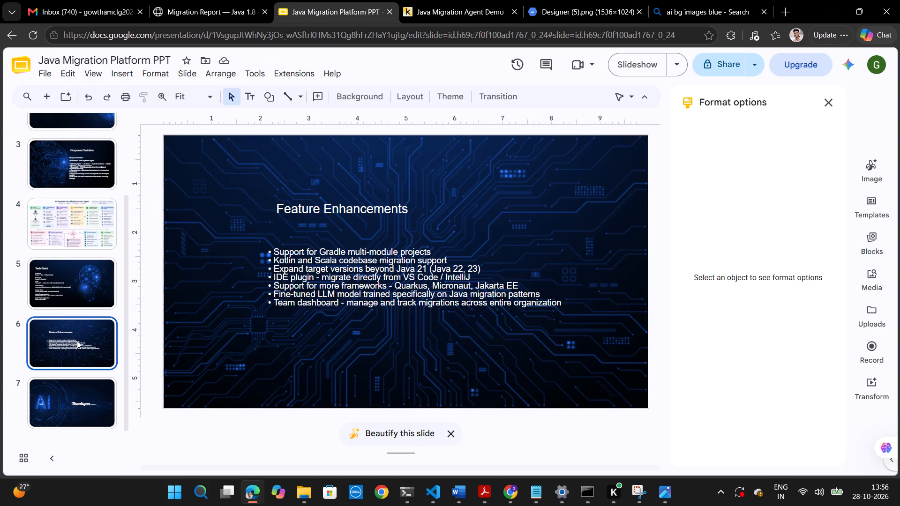
Delete one blank line above the first bullet in the Feature Enhancements list.
{"action": "left_click", "coordinate": [332, 293]}
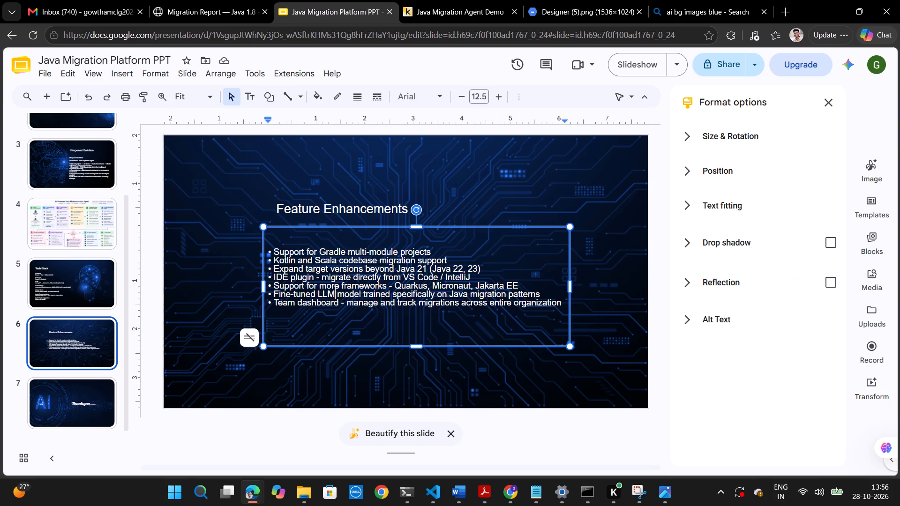
{"action": "key", "text": "ctrl+a"}
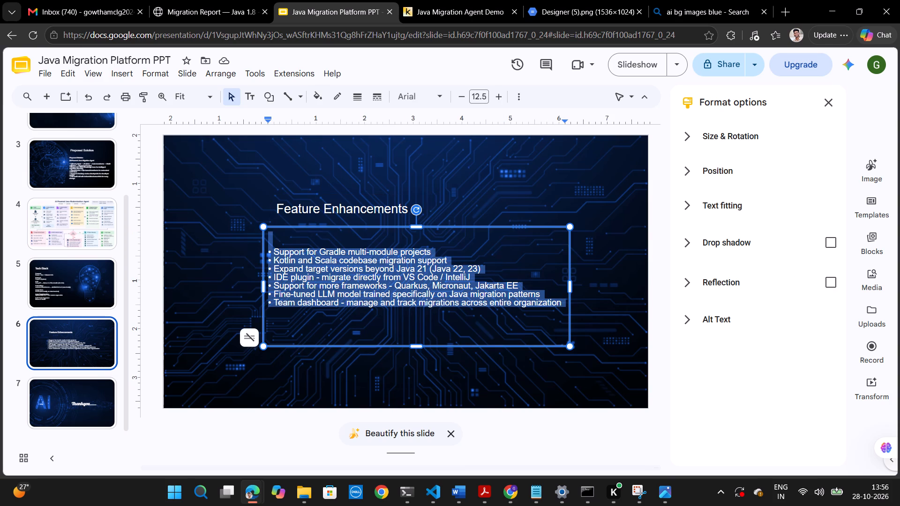
{"action": "left_click", "coordinate": [280, 238]}
{"action": "key", "text": "BackSpace"}
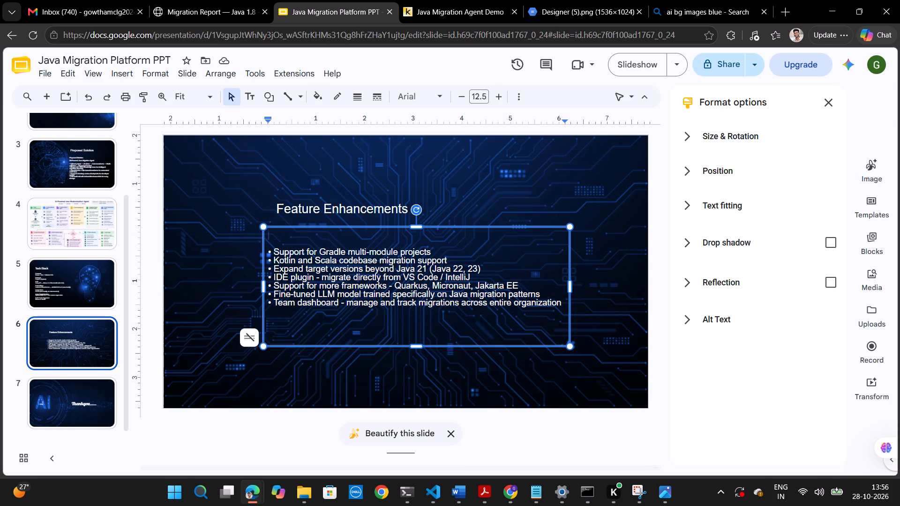
{"action": "key", "text": "Down"}
{"action": "key", "text": "BackSpace"}
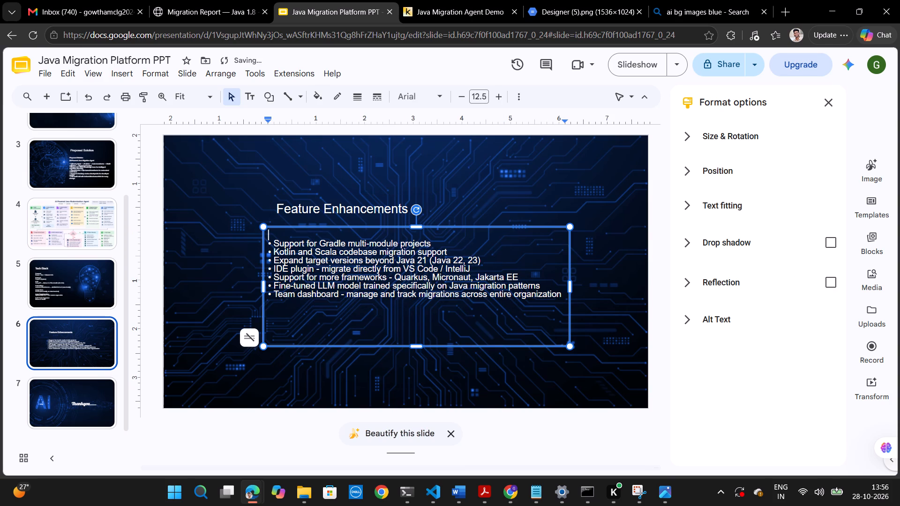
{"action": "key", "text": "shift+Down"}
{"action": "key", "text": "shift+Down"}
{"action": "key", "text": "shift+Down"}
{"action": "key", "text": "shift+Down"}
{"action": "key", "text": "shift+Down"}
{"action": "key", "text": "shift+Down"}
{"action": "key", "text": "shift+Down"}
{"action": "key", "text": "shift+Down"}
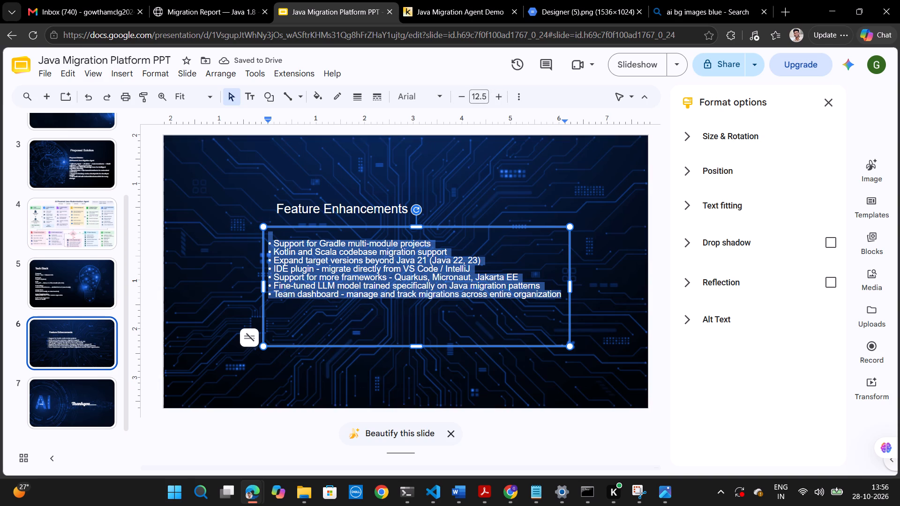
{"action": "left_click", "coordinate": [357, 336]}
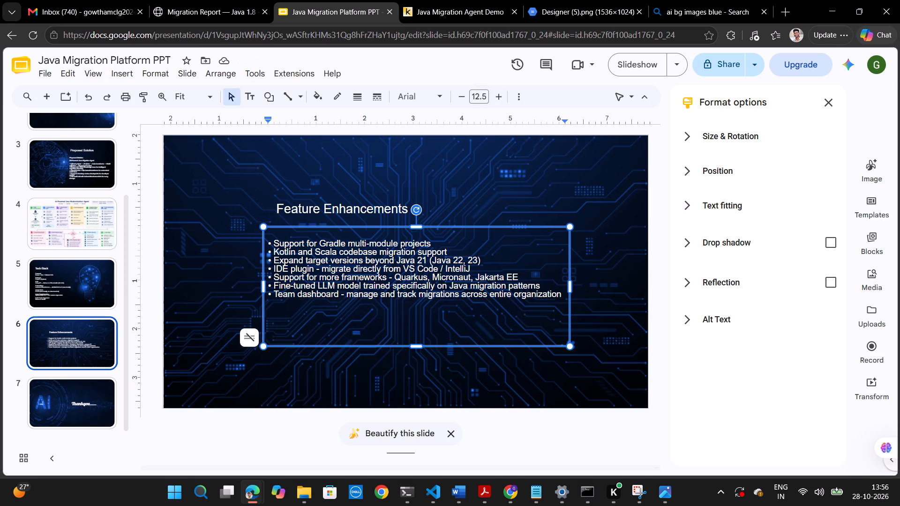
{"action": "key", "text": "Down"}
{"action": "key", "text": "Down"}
Shorten the bullet list's text box by raising its bottom edge closer to the last bullet.
{"action": "left_click_drag", "start_coordinate": [417, 346], "coordinate": [418, 320]}
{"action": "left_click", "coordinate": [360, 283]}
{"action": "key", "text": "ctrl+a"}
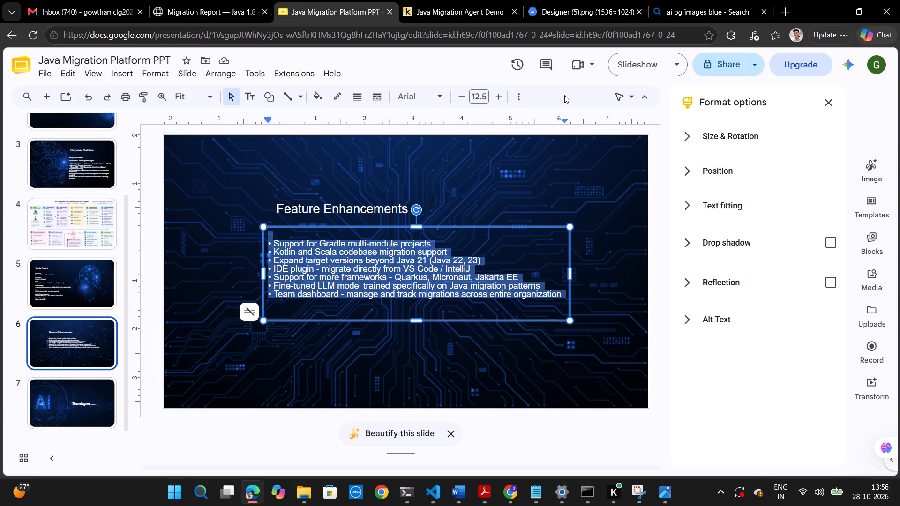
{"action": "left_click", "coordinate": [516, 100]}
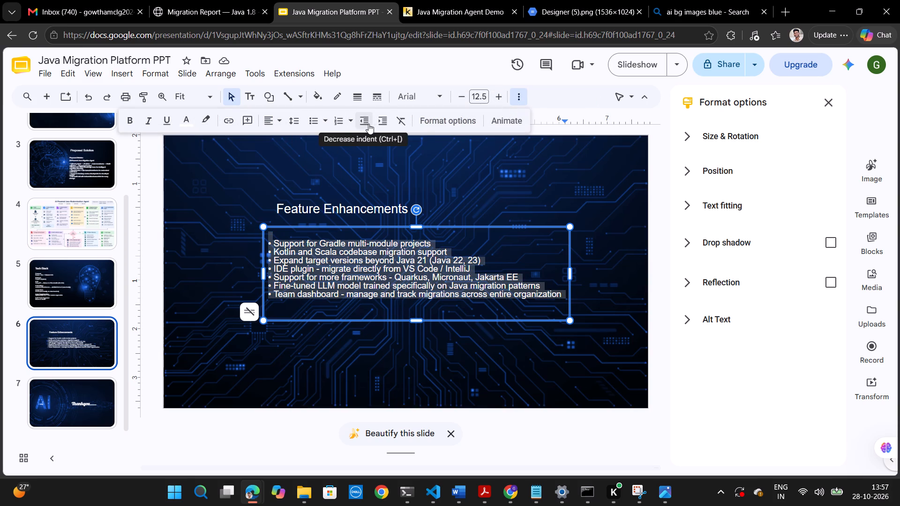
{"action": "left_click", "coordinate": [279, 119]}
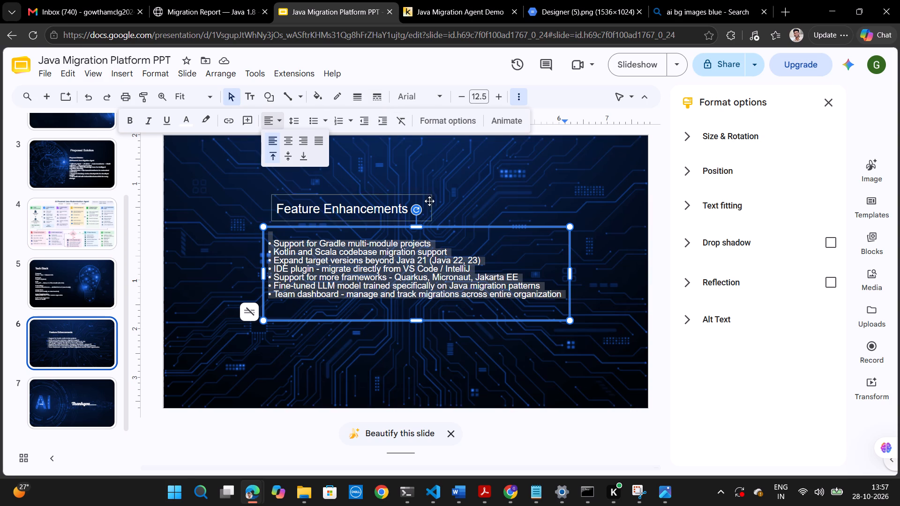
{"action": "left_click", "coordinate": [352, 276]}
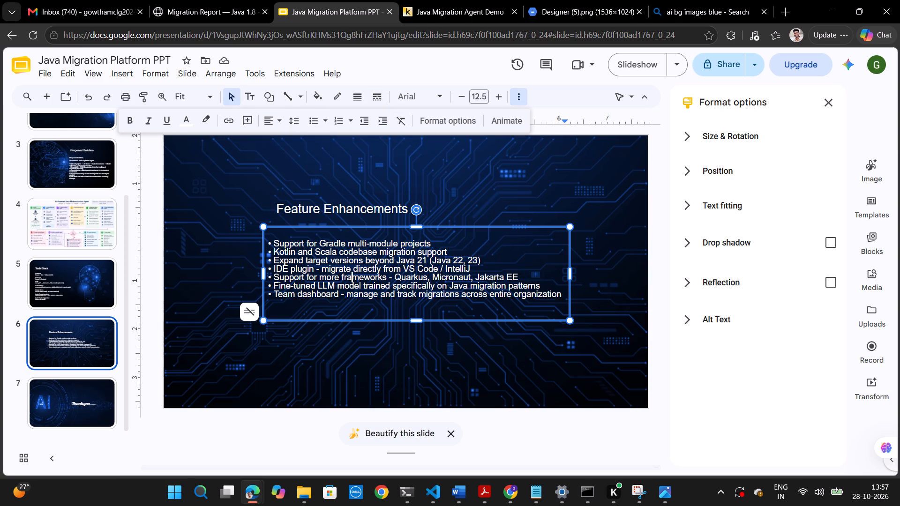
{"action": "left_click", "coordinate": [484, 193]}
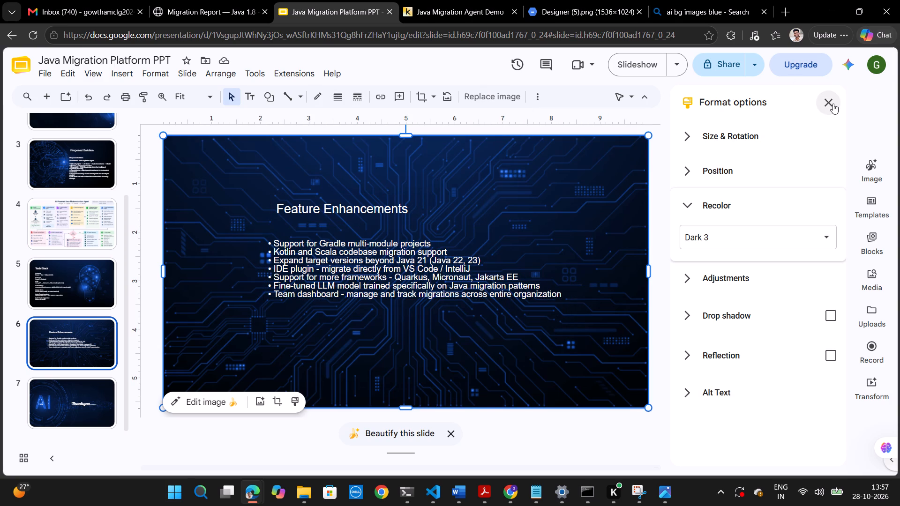
Close Format options and set the line spacing of the whole Feature Enhancements bullet list to 1.15.
{"action": "left_click", "coordinate": [832, 104]}
{"action": "left_click", "coordinate": [429, 296]}
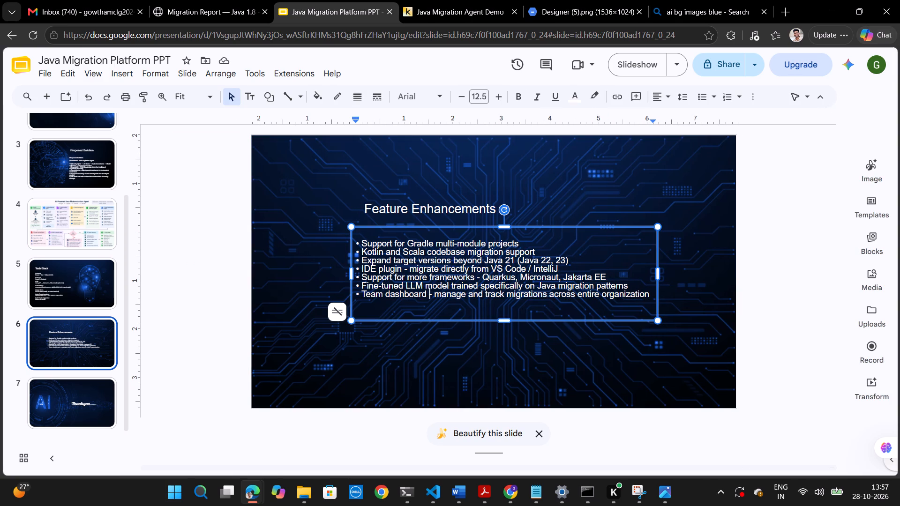
{"action": "key", "text": "ctrl+a"}
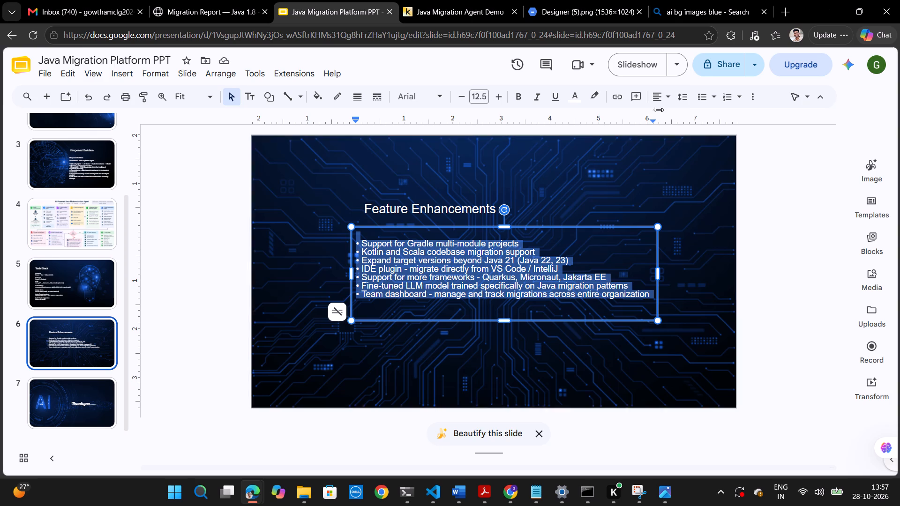
{"action": "left_click", "coordinate": [669, 97]}
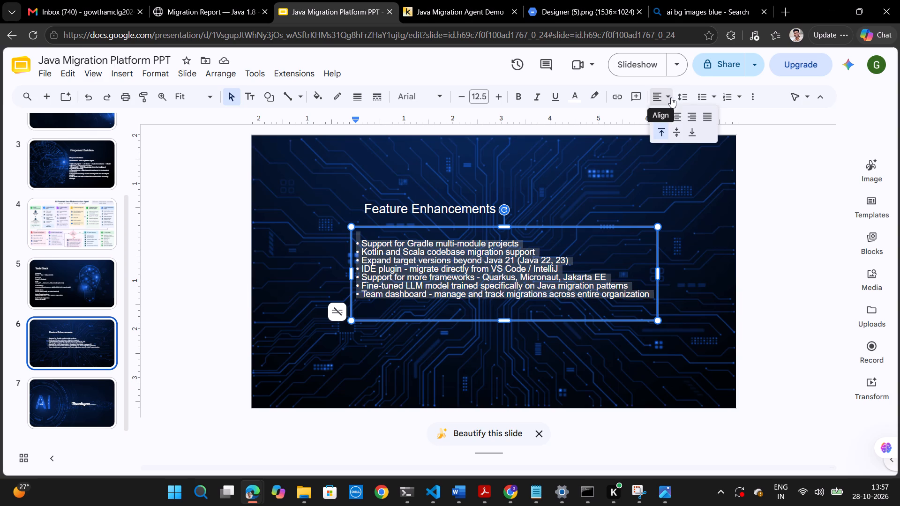
{"action": "left_click", "coordinate": [688, 98]}
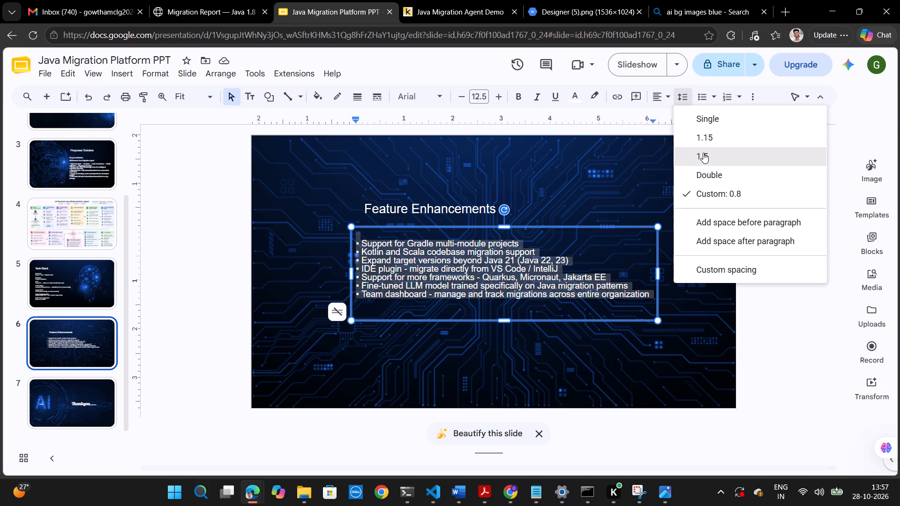
{"action": "left_click", "coordinate": [707, 134]}
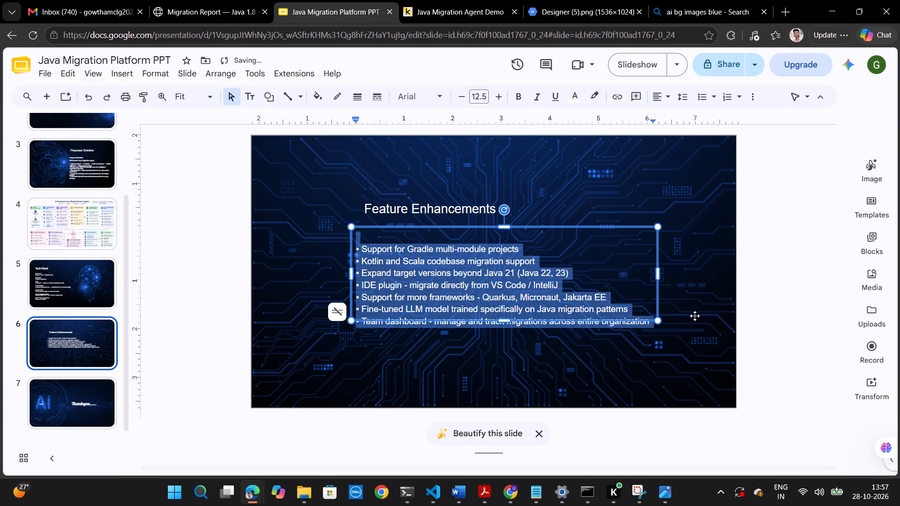
{"action": "left_click", "coordinate": [700, 320]}
Extend the bullet list's text box downward so its bottom edge sits just below the Team dashboard bullet.
{"action": "left_click", "coordinate": [510, 318]}
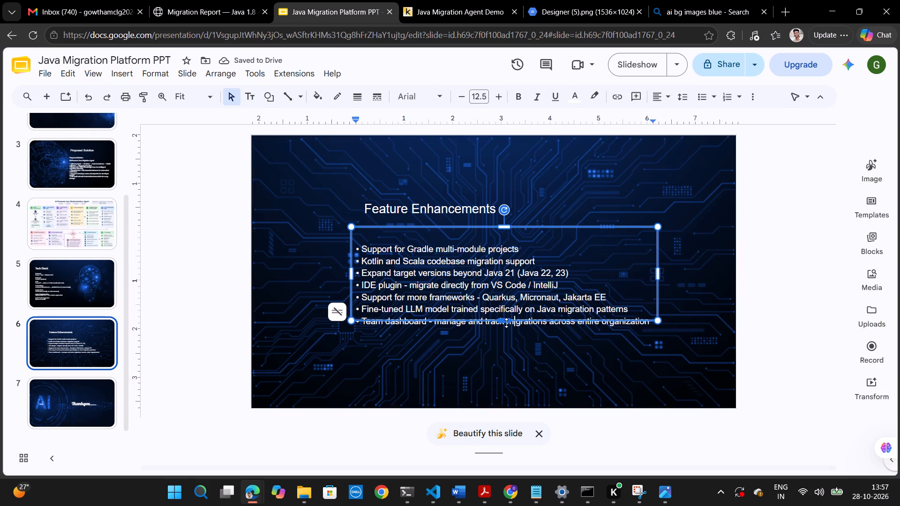
{"action": "left_click_drag", "start_coordinate": [503, 322], "coordinate": [504, 334]}
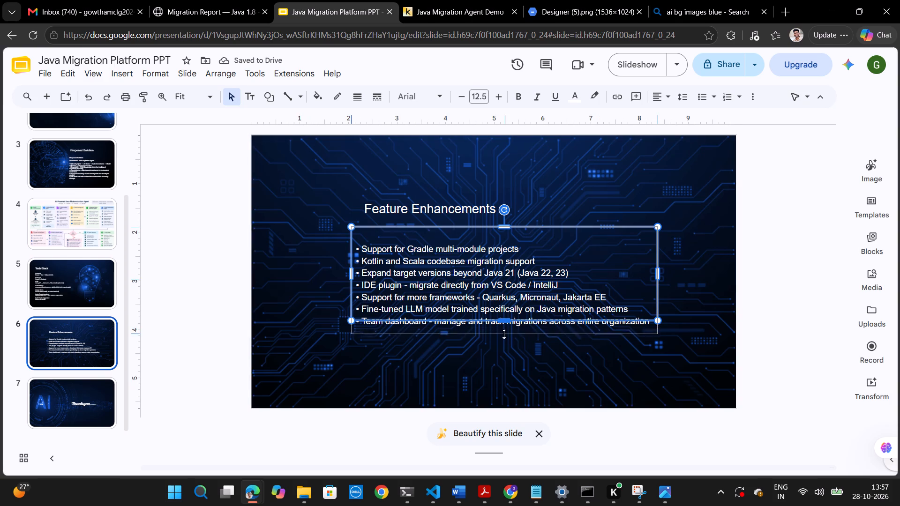
{"action": "left_click_drag", "start_coordinate": [504, 334], "coordinate": [504, 336]}
{"action": "left_click", "coordinate": [770, 297]}
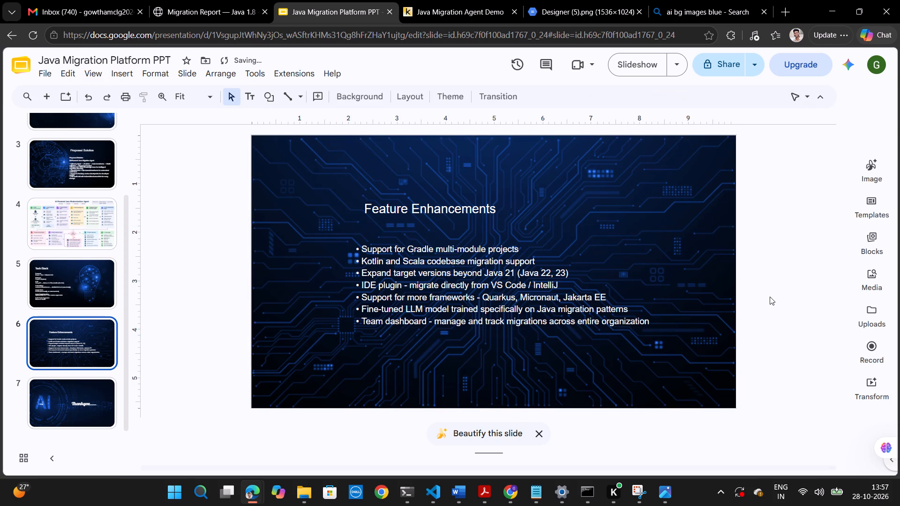
Move the Feature Enhancements heading up and left so it starts further left than the bullet list.
{"action": "left_click", "coordinate": [430, 207]}
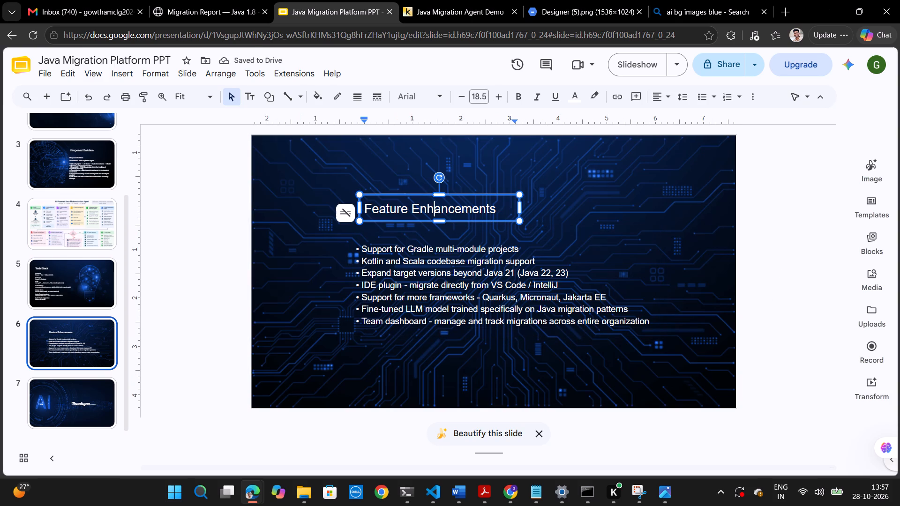
{"action": "left_click_drag", "start_coordinate": [410, 194], "coordinate": [371, 177]}
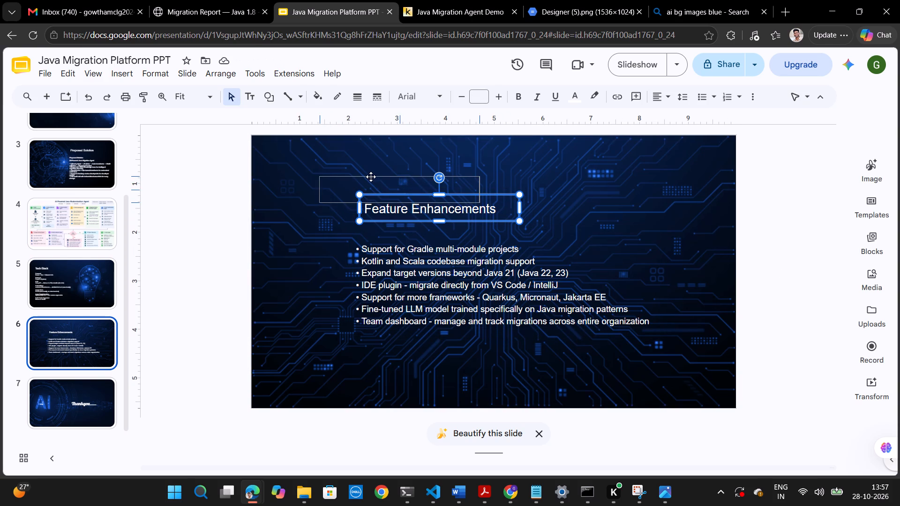
{"action": "left_click_drag", "start_coordinate": [371, 177], "coordinate": [370, 180]}
{"action": "left_click", "coordinate": [829, 313]}
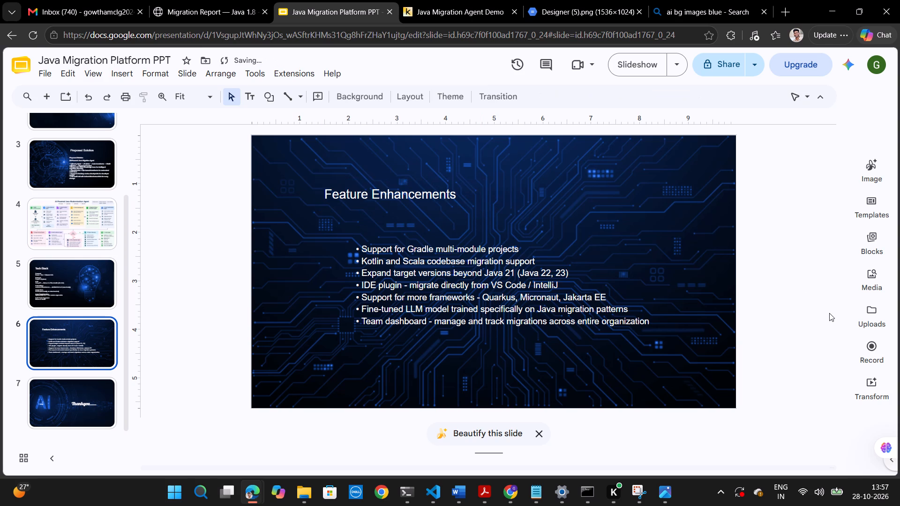
Move the bullet list's text box left and slightly up, keeping it slightly indented from the Feature Enhancements heading.
{"action": "left_click", "coordinate": [523, 298]}
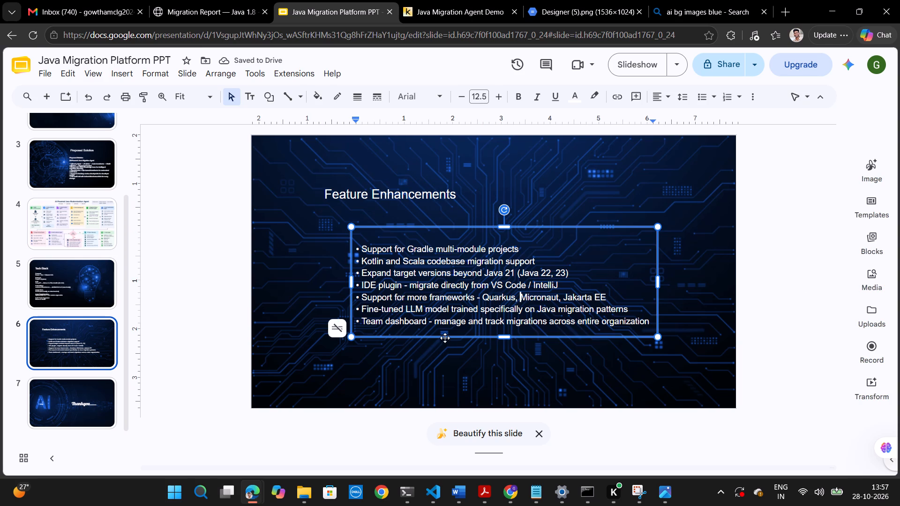
{"action": "left_click_drag", "start_coordinate": [445, 338], "coordinate": [426, 335]}
{"action": "left_click", "coordinate": [725, 293]}
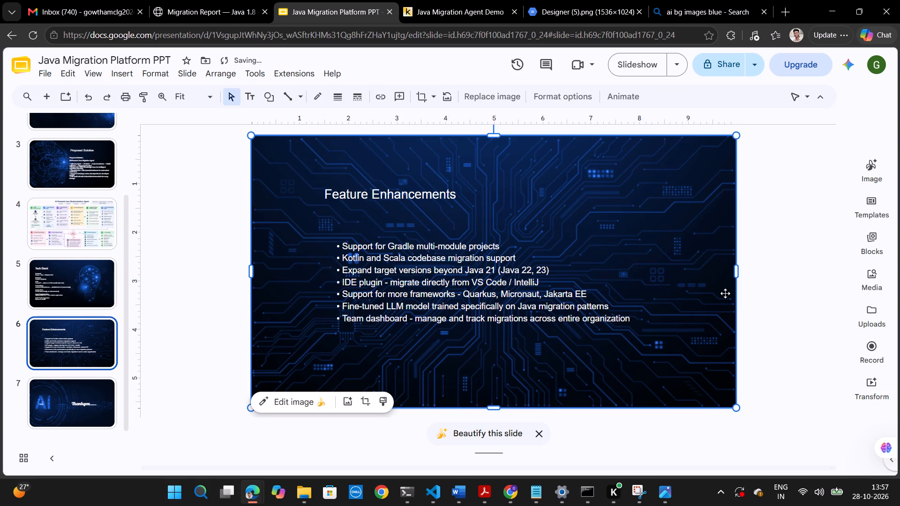
Present the slideshow from the Feature Enhancements slide and review the slides between the title and Thankyou slides.
{"action": "left_click", "coordinate": [622, 67]}
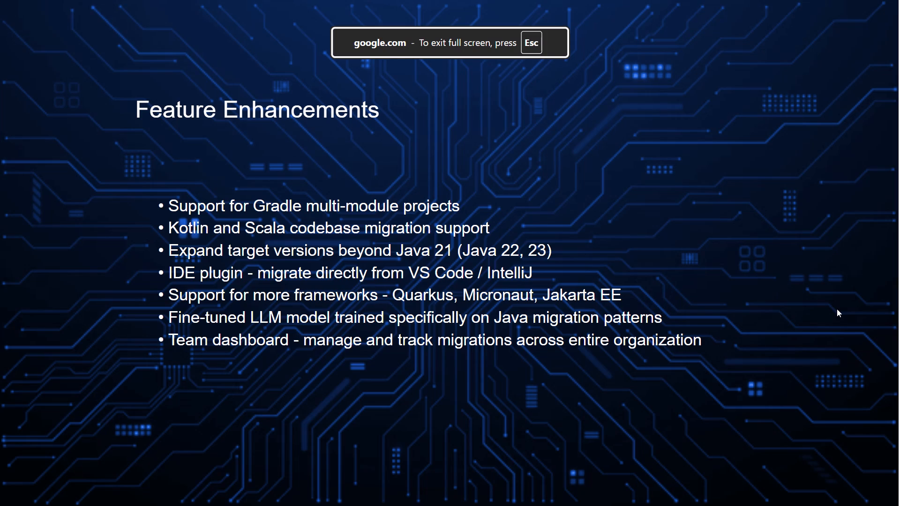
{"action": "key", "text": "Left"}
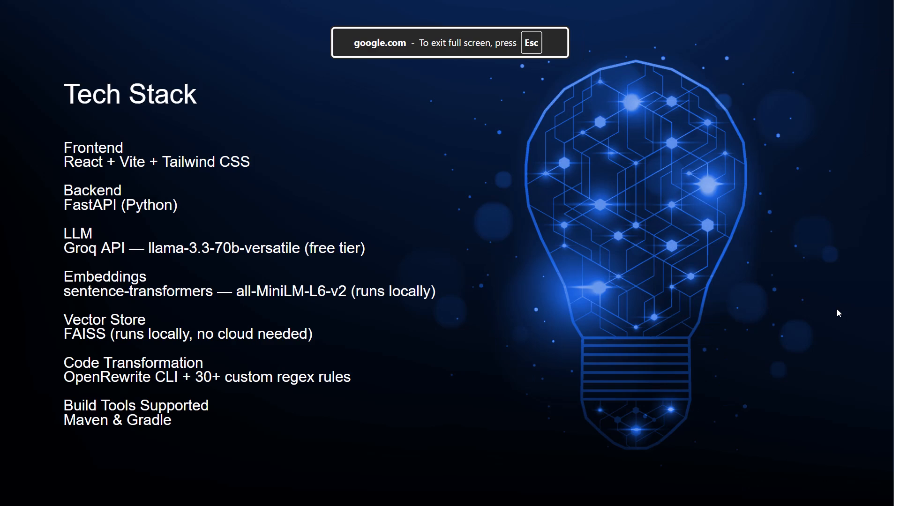
{"action": "key", "text": "Right"}
{"action": "key", "text": "Right"}
{"action": "key", "text": "Right"}
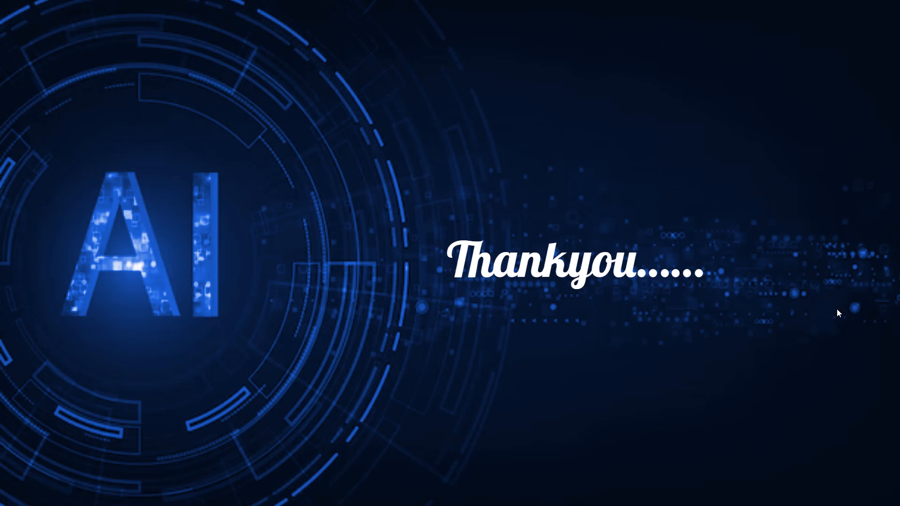
{"action": "key", "text": "Left"}
{"action": "key", "text": "Left"}
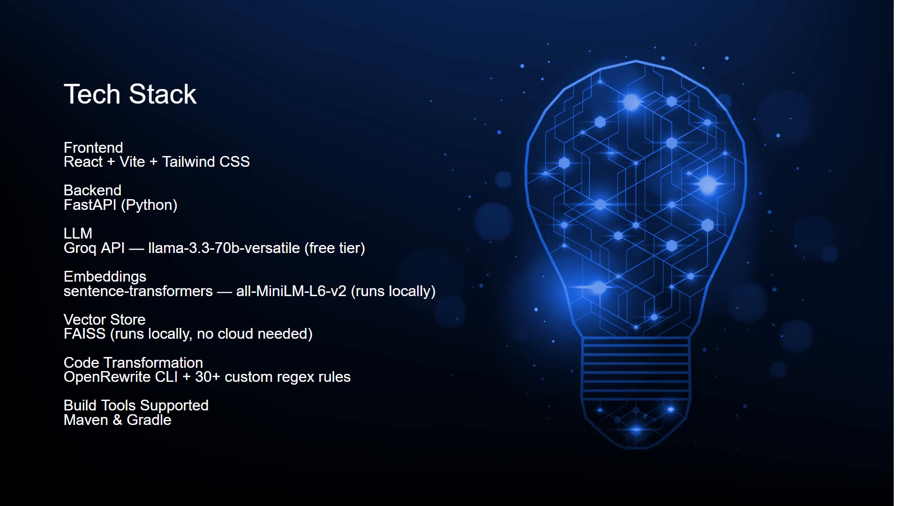
{"action": "key", "text": "Left"}
{"action": "key", "text": "Left"}
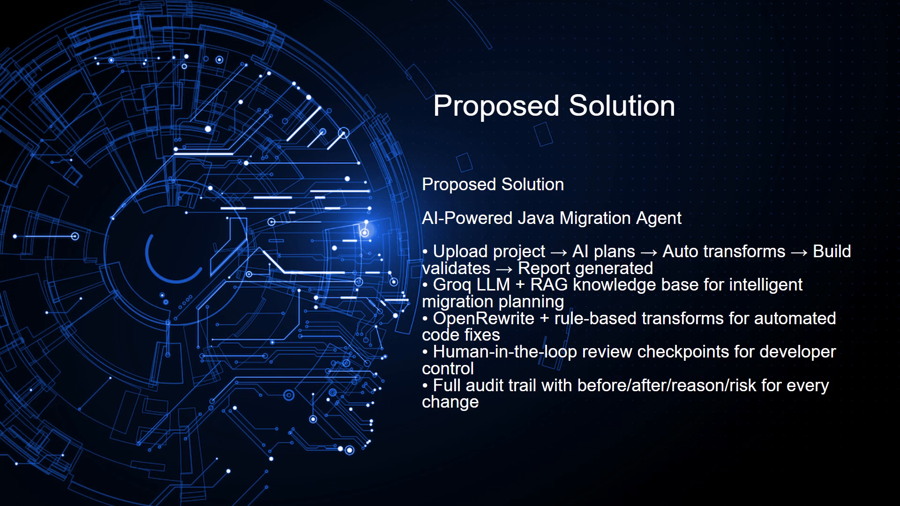
{"action": "key", "text": "Left"}
{"action": "key", "text": "Left"}
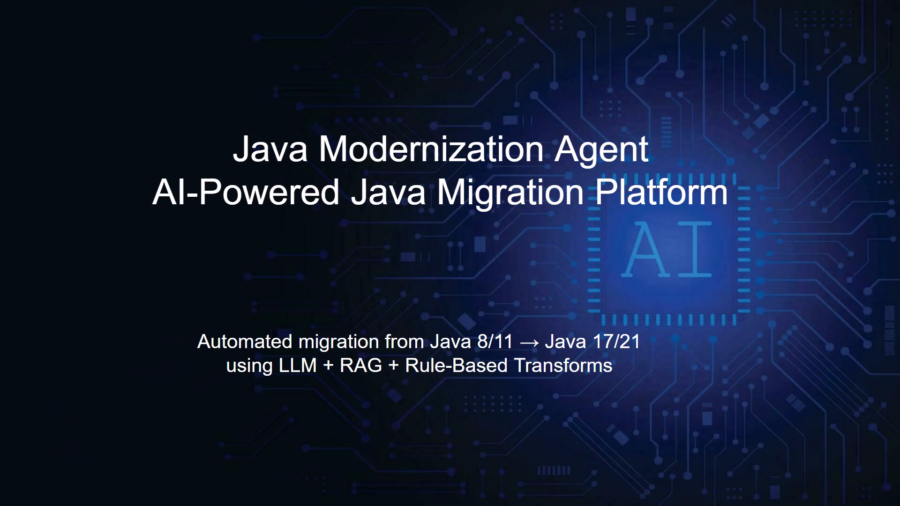
{"action": "key", "text": "Right"}
{"action": "key", "text": "Right"}
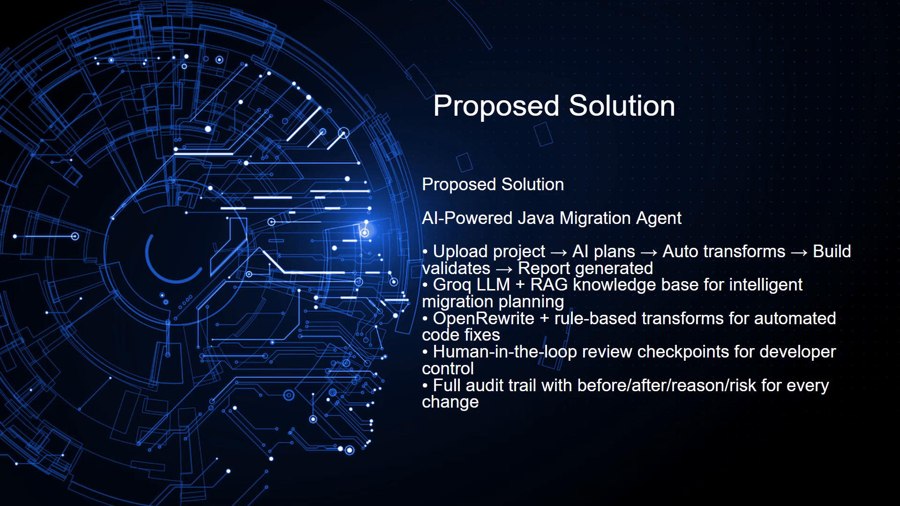
{"action": "key", "text": "Escape"}
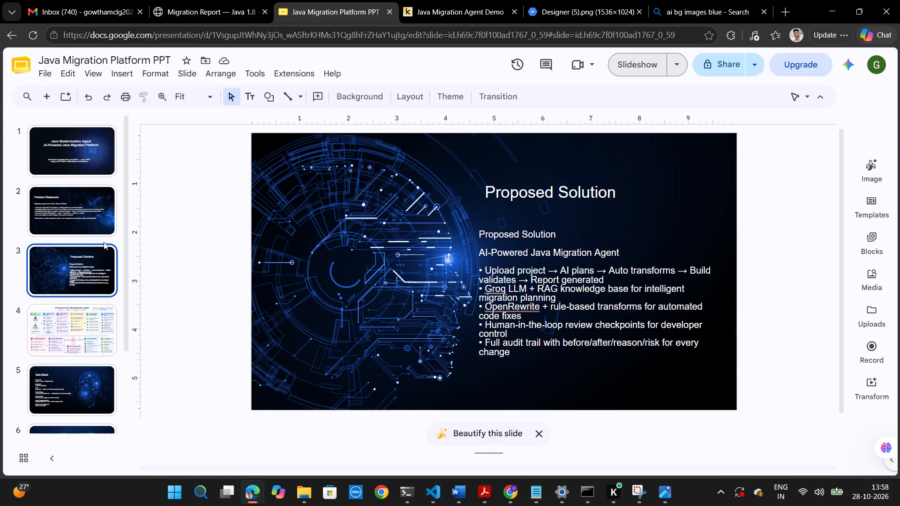
Examine the title, Problem Statement, Proposed Solution, architecture, Tech Stack and Feature Enhancements slides in the editor, returning to Proposed Solution.
{"action": "left_click", "coordinate": [83, 219]}
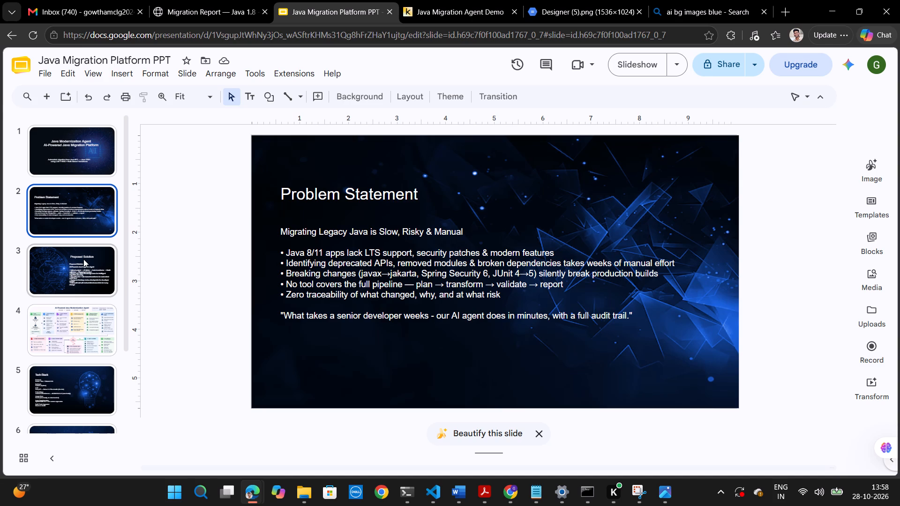
{"action": "left_click", "coordinate": [73, 162]}
{"action": "left_click", "coordinate": [75, 201]}
{"action": "left_click", "coordinate": [78, 154]}
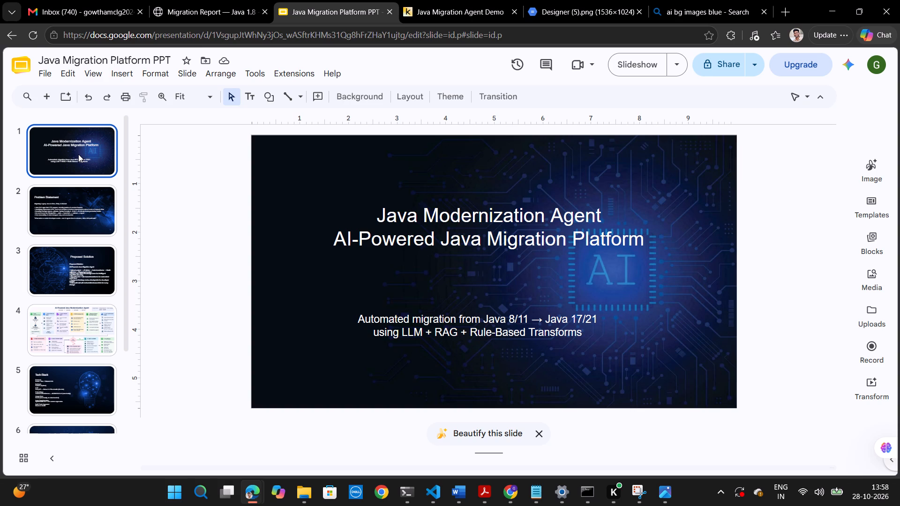
{"action": "left_click", "coordinate": [78, 232]}
{"action": "left_click", "coordinate": [79, 276]}
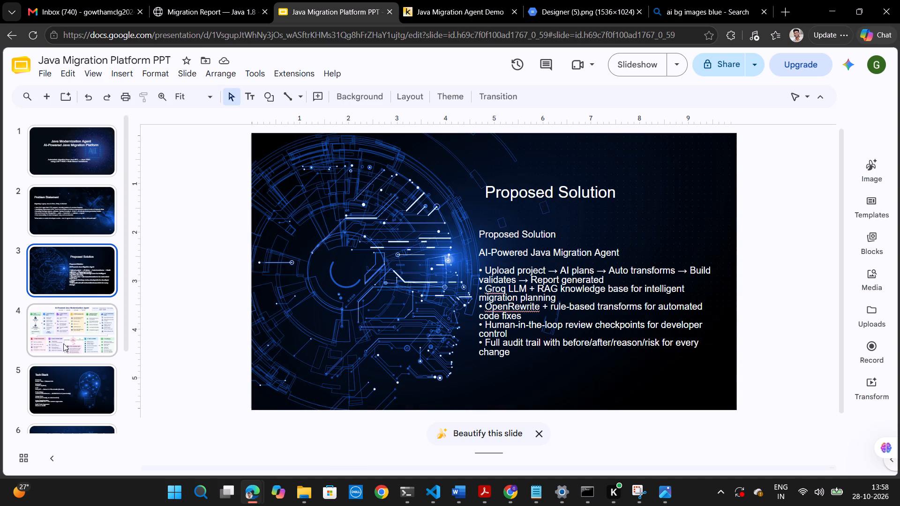
{"action": "left_click", "coordinate": [56, 340]}
{"action": "scroll", "coordinate": [56, 340], "scroll_direction": "down", "scroll_amount": 2}
{"action": "left_click", "coordinate": [69, 275]}
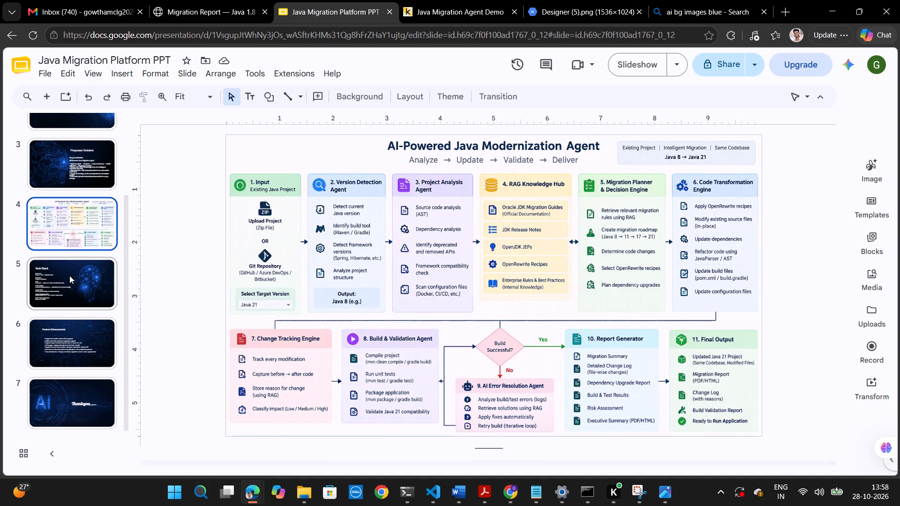
{"action": "left_click", "coordinate": [75, 333]}
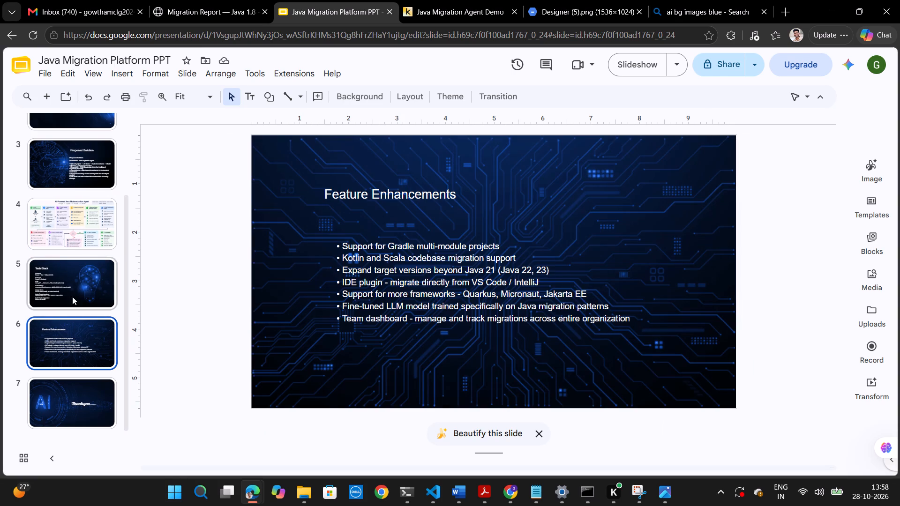
{"action": "left_click", "coordinate": [73, 174]}
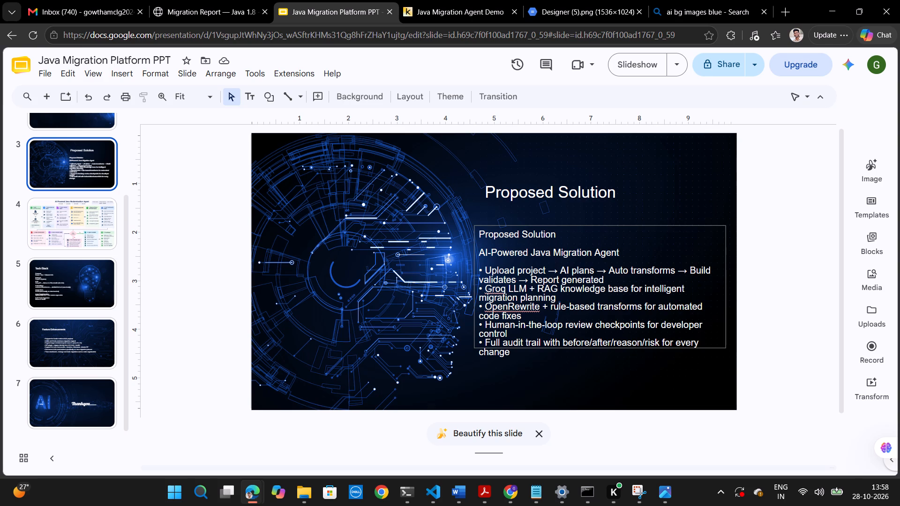
Switch to the Java Migration Agent Demo page on Kaggle and close the "ai bg images blue" search page.
{"action": "left_click", "coordinate": [447, 0]}
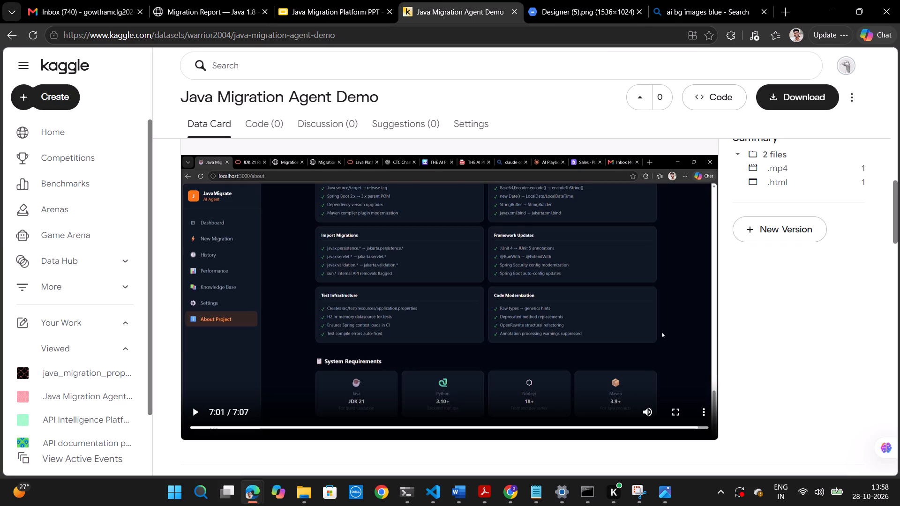
{"action": "left_click", "coordinate": [768, 9]}
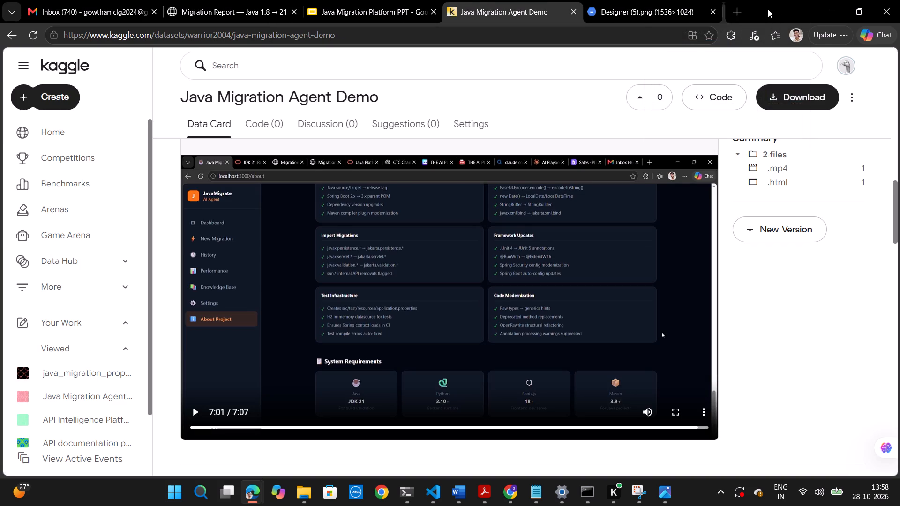
Examine the Java Migration Agent Demo dataset page and the Designer (5).png architecture diagram.
{"action": "scroll", "coordinate": [748, 179], "scroll_direction": "up", "scroll_amount": 2}
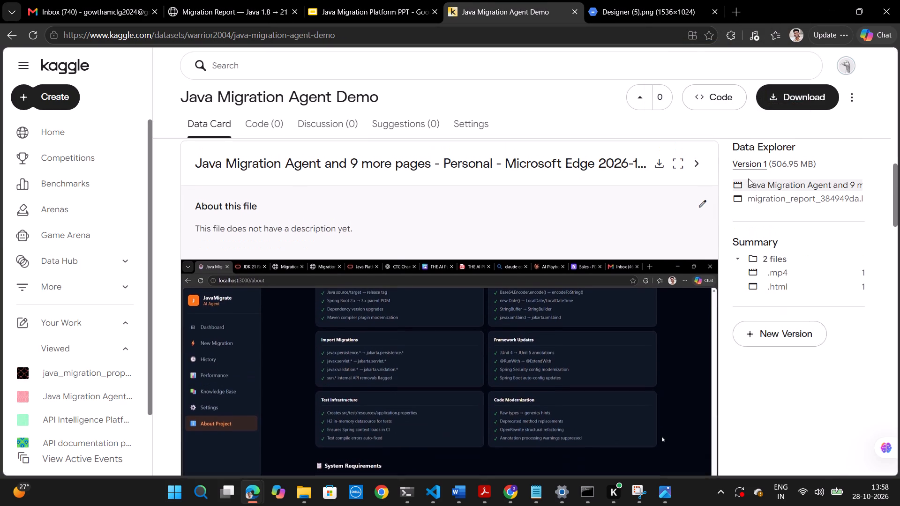
{"action": "scroll", "coordinate": [748, 179], "scroll_direction": "up", "scroll_amount": 1}
{"action": "scroll", "coordinate": [748, 179], "scroll_direction": "down", "scroll_amount": 3}
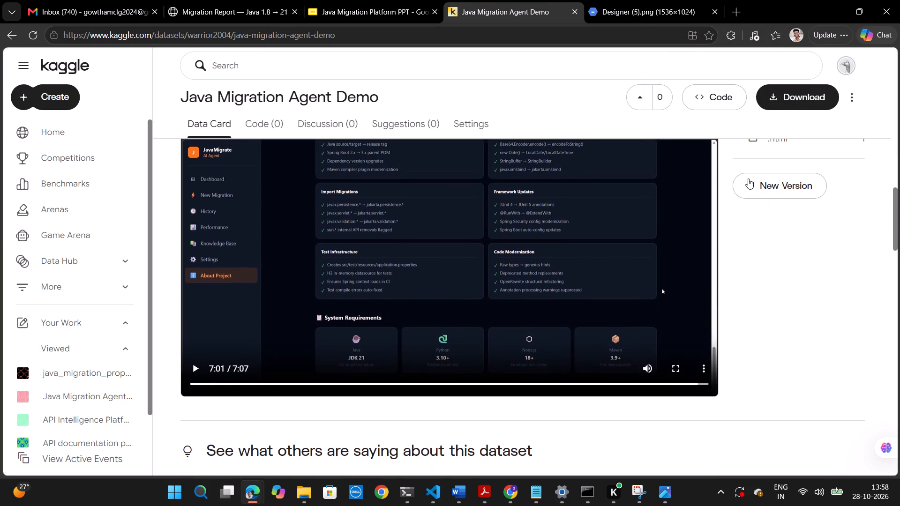
{"action": "left_click", "coordinate": [649, 7]}
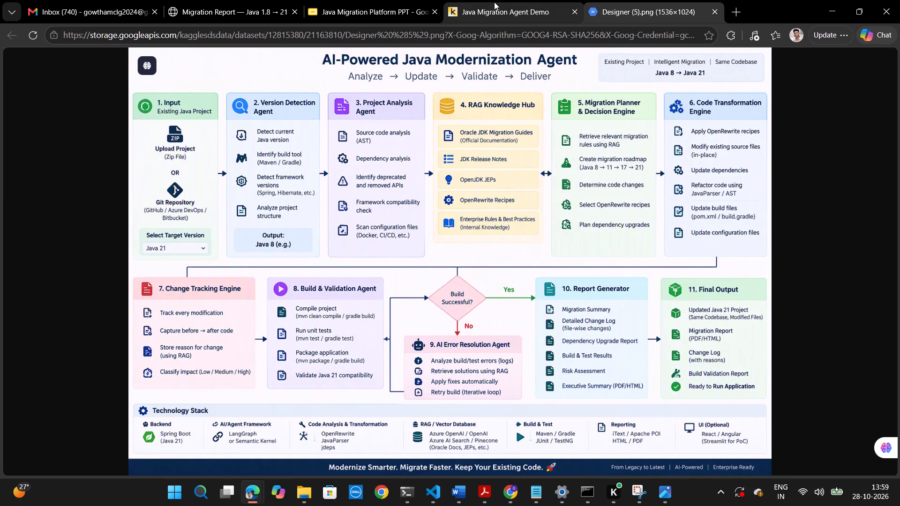
{"action": "left_click", "coordinate": [494, 2]}
{"action": "scroll", "coordinate": [698, 239], "scroll_direction": "up", "scroll_amount": 1}
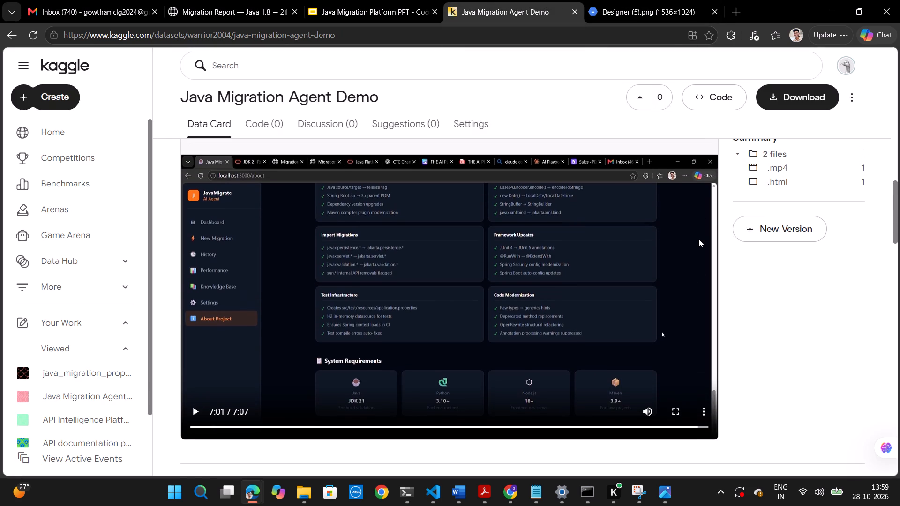
{"action": "scroll", "coordinate": [698, 239], "scroll_direction": "up", "scroll_amount": 1}
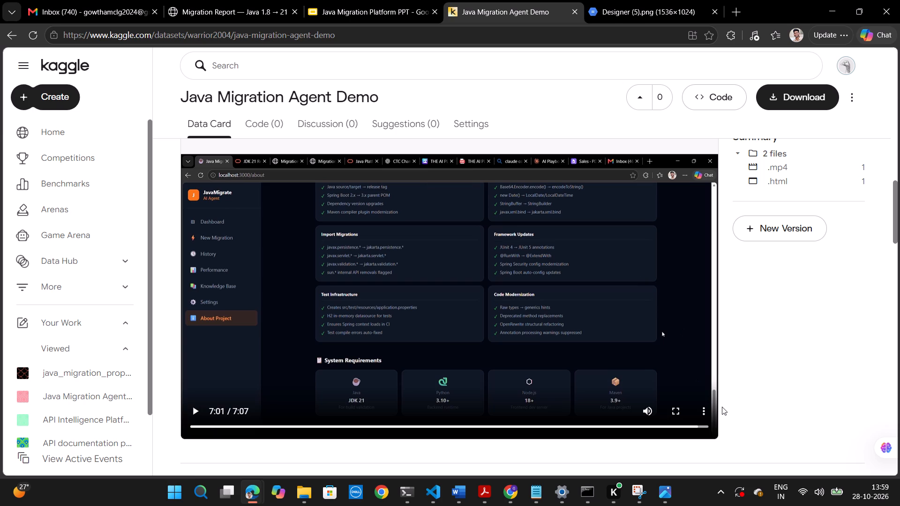
Return to the Java Migration Platform presentation and underline the Frontend heading on the Tech Stack slide.
{"action": "left_click", "coordinate": [337, 0]}
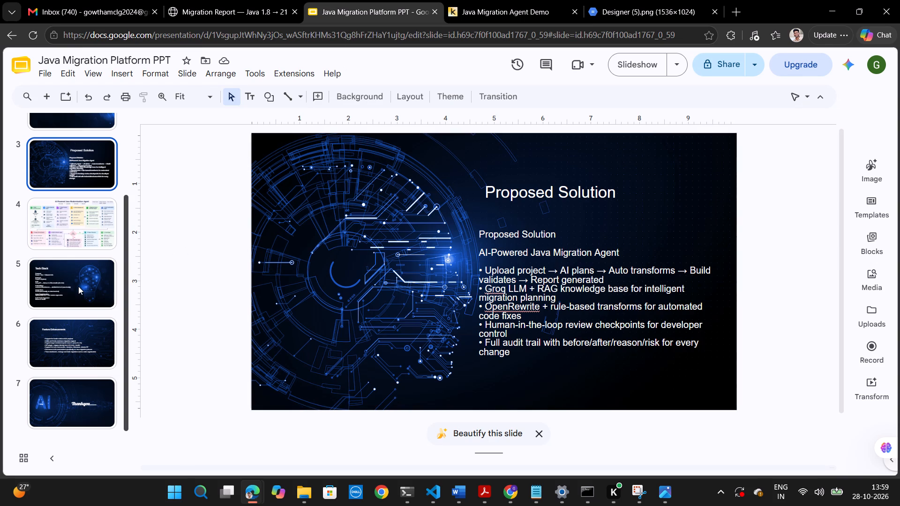
{"action": "left_click", "coordinate": [83, 400]}
{"action": "left_click", "coordinate": [76, 359]}
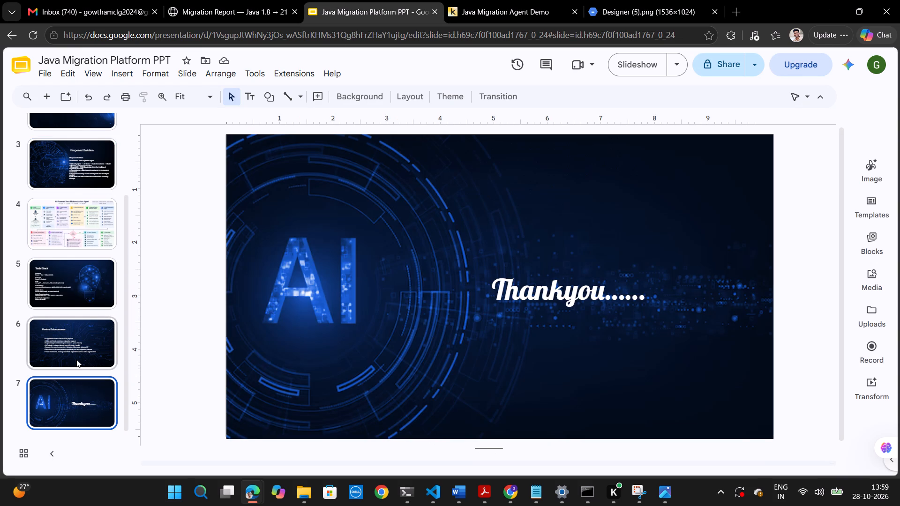
{"action": "left_click", "coordinate": [64, 284]}
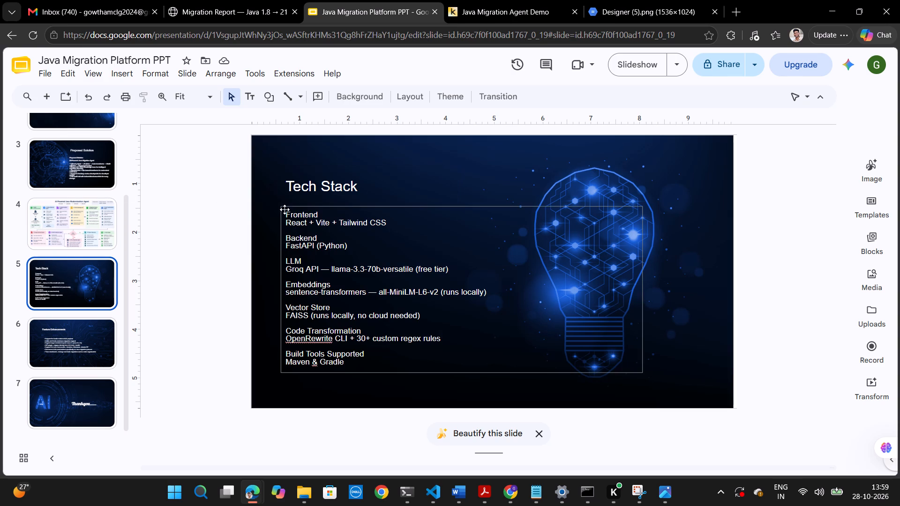
{"action": "left_click_drag", "start_coordinate": [286, 217], "coordinate": [357, 224]}
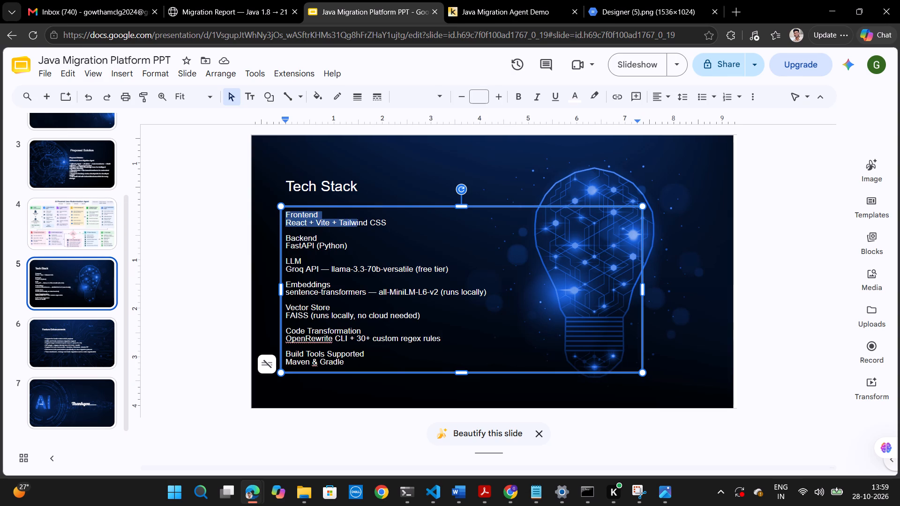
{"action": "left_click_drag", "start_coordinate": [357, 224], "coordinate": [326, 216]}
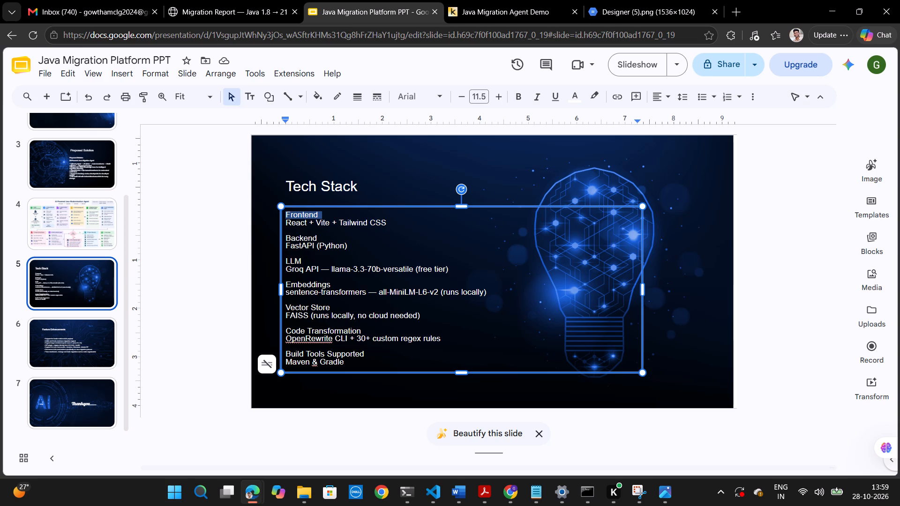
{"action": "left_click", "coordinate": [550, 95]}
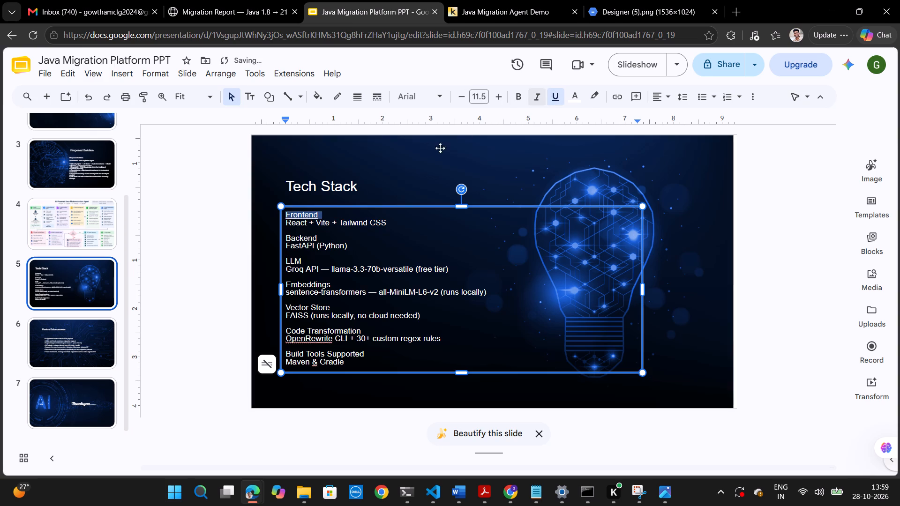
Set the line spacing of the Frontend heading and its React + Vite + Tailwind CSS line to 1.15.
{"action": "double_click", "coordinate": [375, 184]}
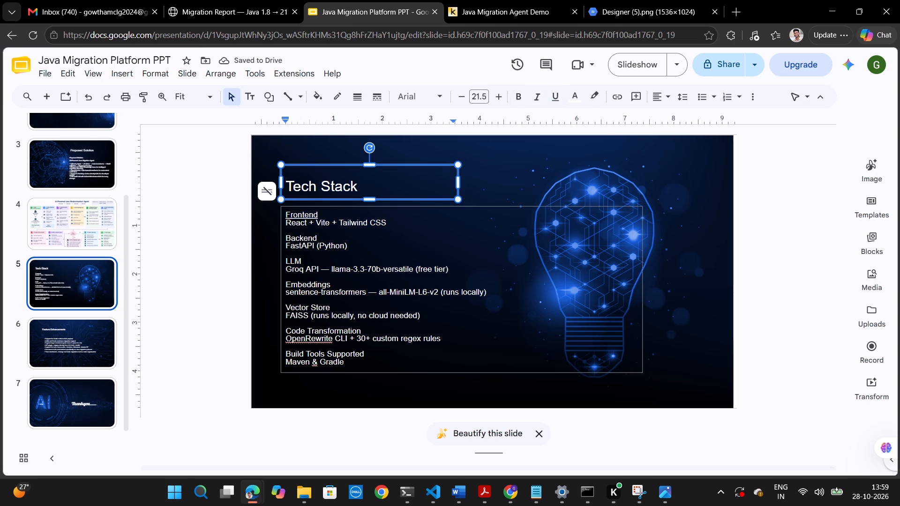
{"action": "left_click", "coordinate": [386, 220]}
{"action": "left_click_drag", "start_coordinate": [386, 220], "coordinate": [284, 214]}
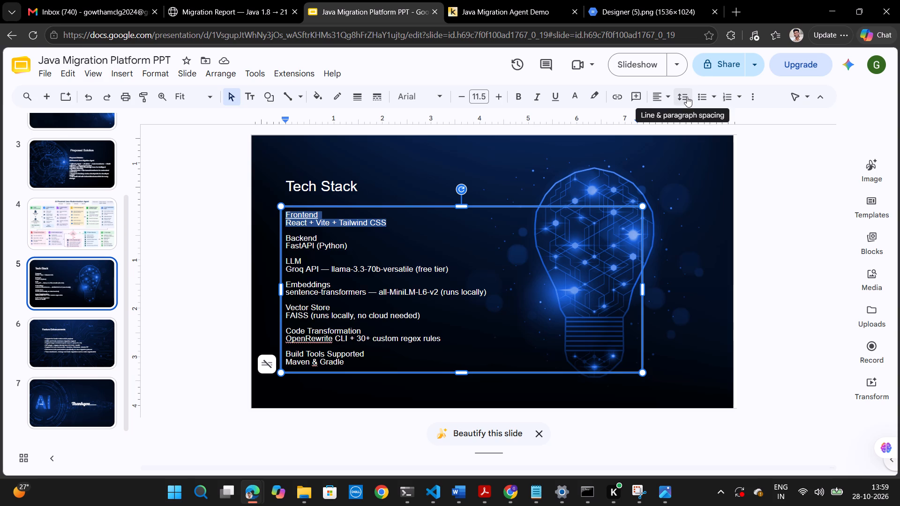
{"action": "left_click", "coordinate": [687, 97]}
{"action": "left_click", "coordinate": [693, 133]}
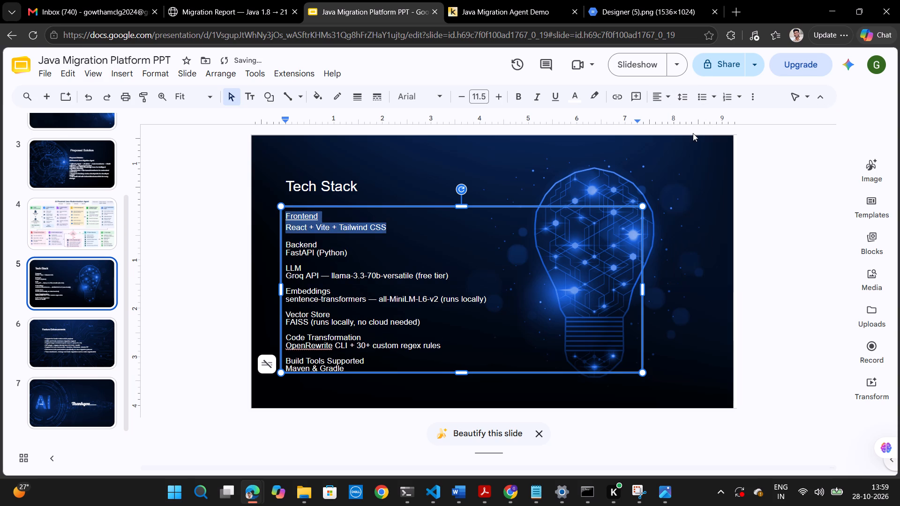
{"action": "left_click", "coordinate": [461, 269]}
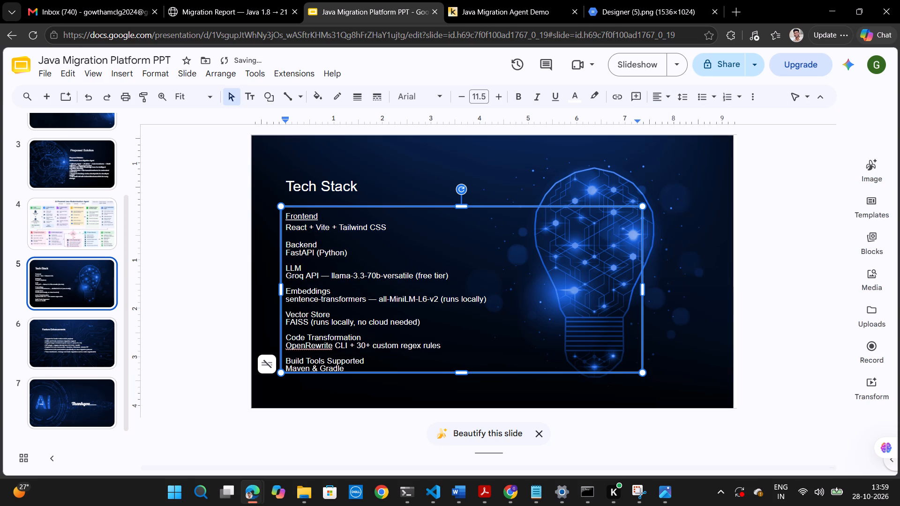
Underline the Backend, LLM and Embeddings headings in the Tech Stack text.
{"action": "left_click_drag", "start_coordinate": [285, 243], "coordinate": [319, 245]}
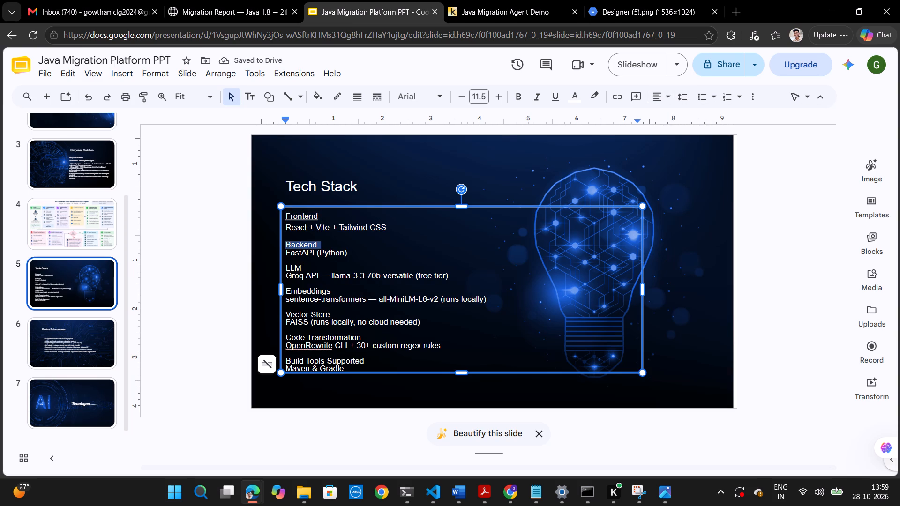
{"action": "left_click", "coordinate": [548, 95]}
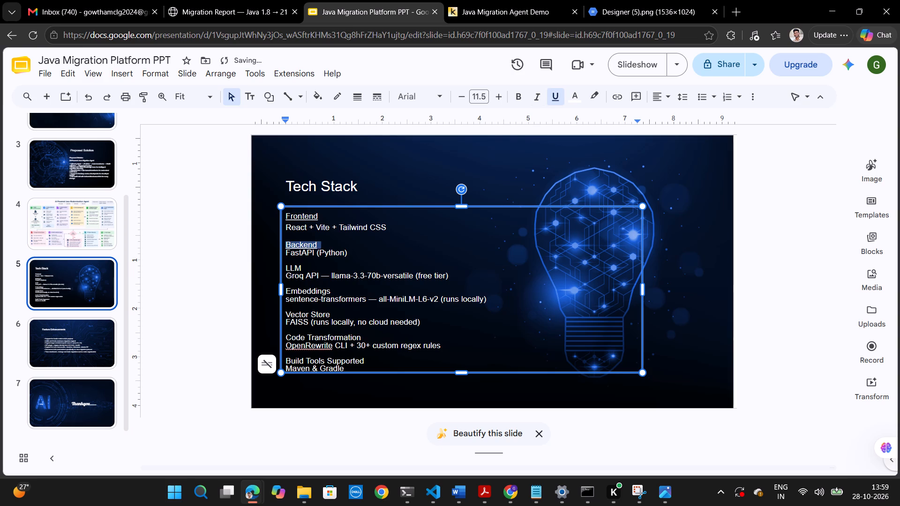
{"action": "left_click_drag", "start_coordinate": [286, 267], "coordinate": [300, 267]}
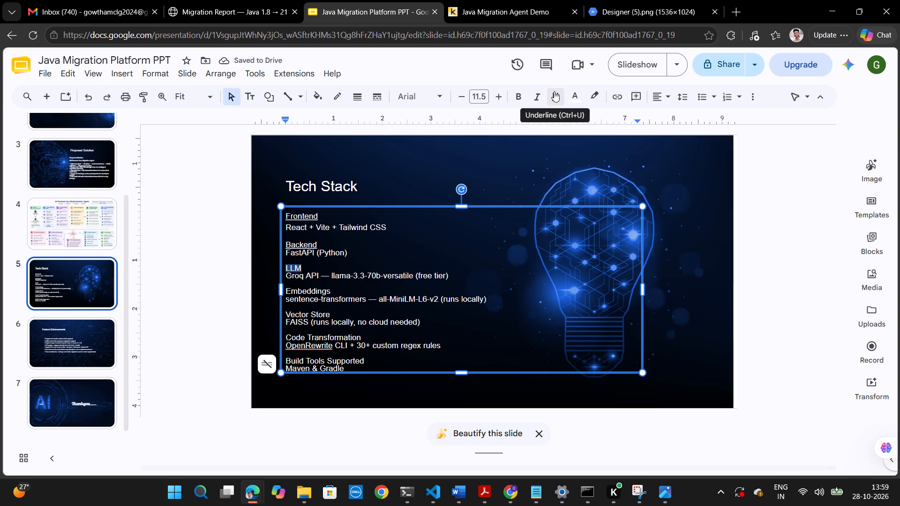
{"action": "left_click", "coordinate": [554, 91]}
{"action": "left_click_drag", "start_coordinate": [334, 291], "coordinate": [318, 292]}
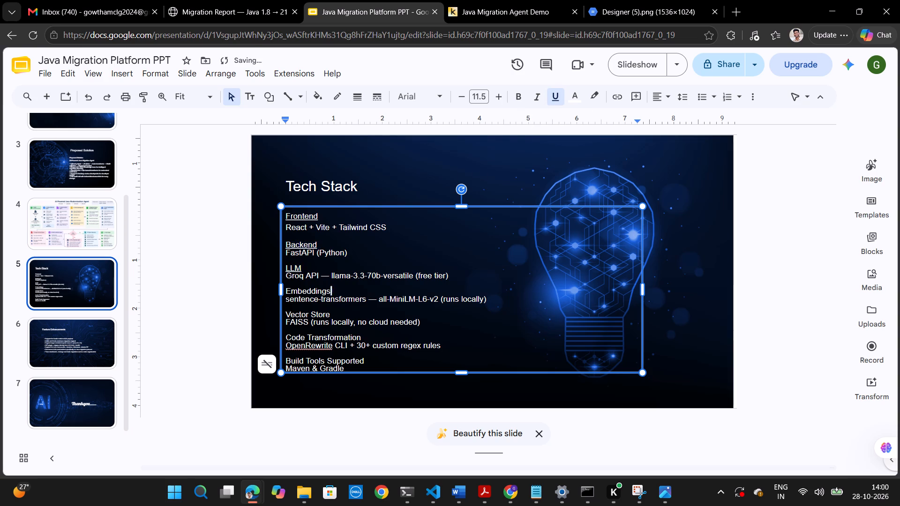
{"action": "left_click_drag", "start_coordinate": [318, 292], "coordinate": [286, 291]}
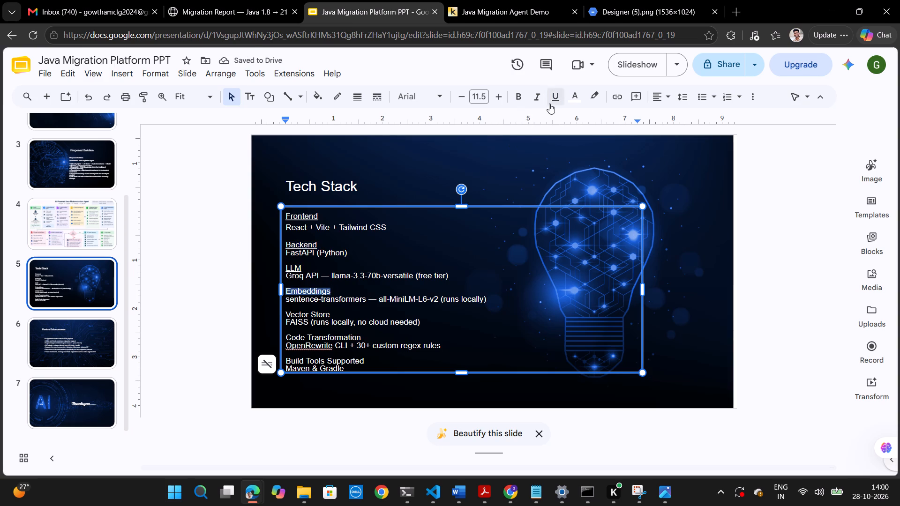
{"action": "left_click", "coordinate": [549, 104]}
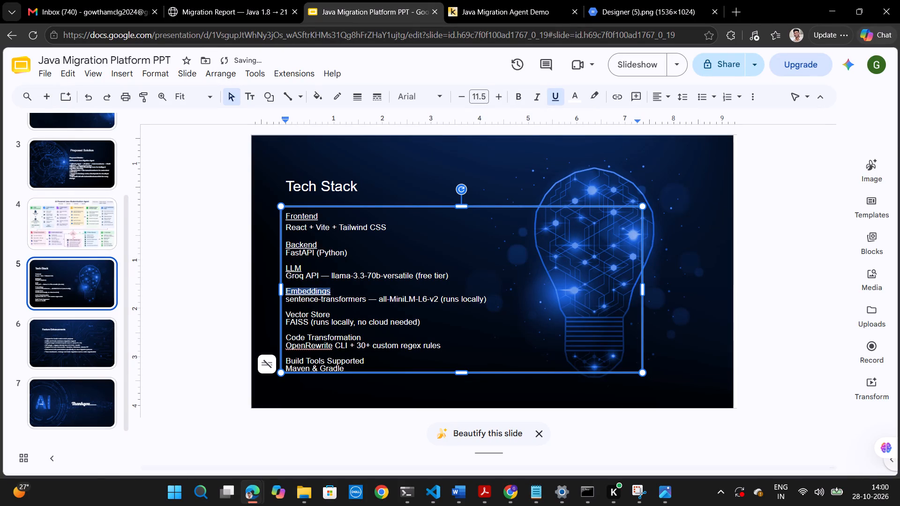
Underline the Vector Store, Code Transformation and Build Tools Supported headings in the Tech Stack text.
{"action": "left_click_drag", "start_coordinate": [330, 313], "coordinate": [283, 315]}
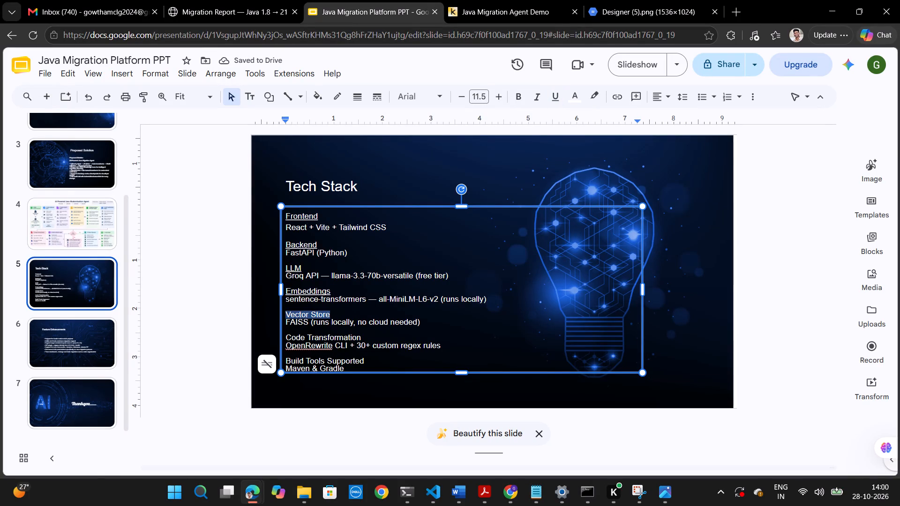
{"action": "left_click", "coordinate": [556, 97]}
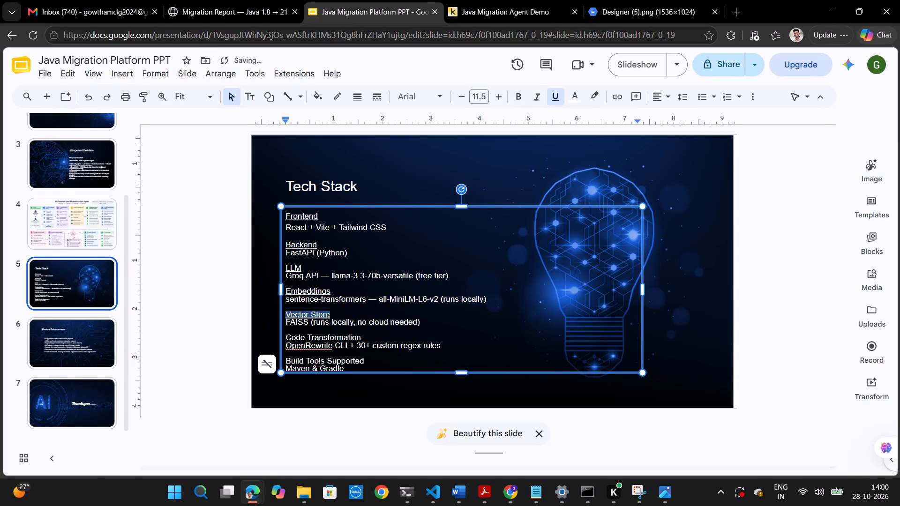
{"action": "left_click_drag", "start_coordinate": [367, 339], "coordinate": [291, 336]}
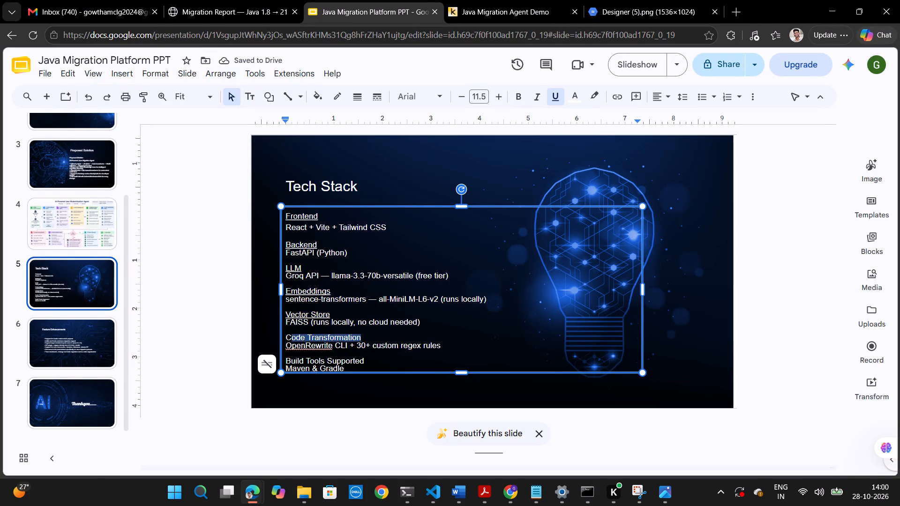
{"action": "left_click_drag", "start_coordinate": [291, 336], "coordinate": [285, 335]}
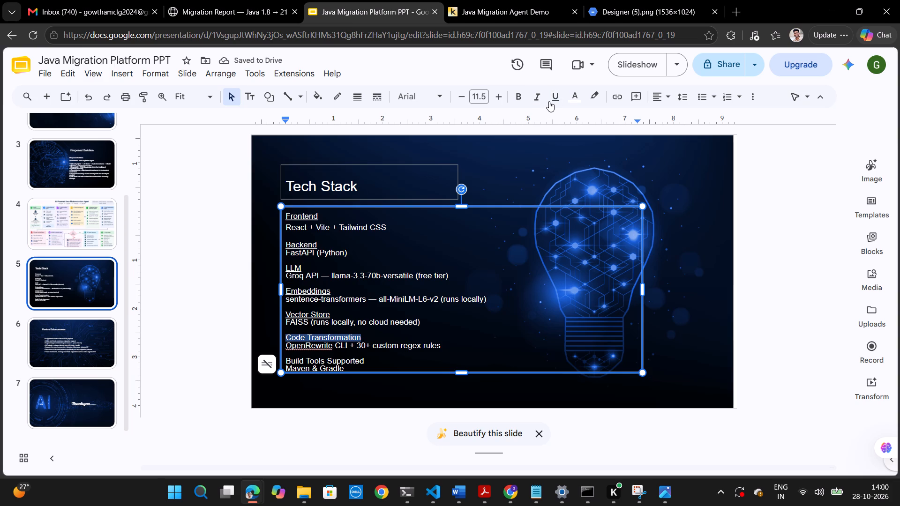
{"action": "left_click", "coordinate": [554, 98]}
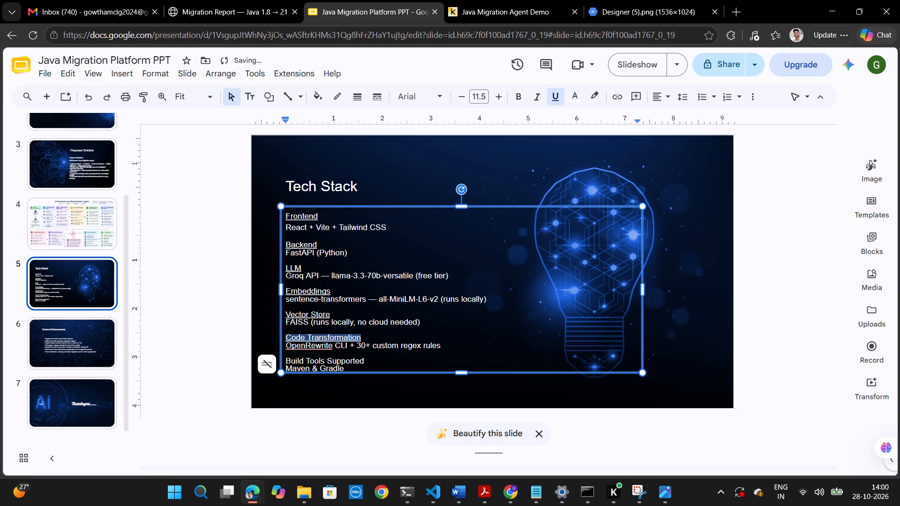
{"action": "left_click_drag", "start_coordinate": [367, 359], "coordinate": [315, 363]}
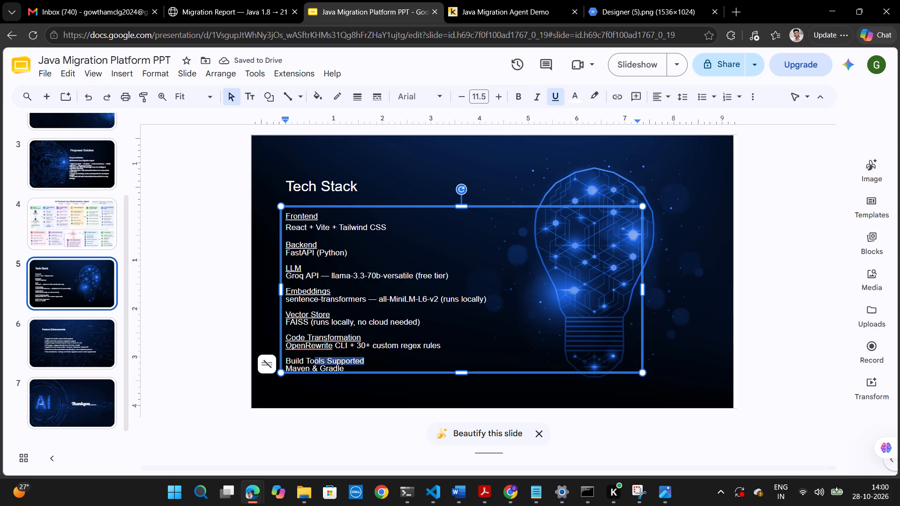
{"action": "left_click_drag", "start_coordinate": [315, 363], "coordinate": [283, 361]}
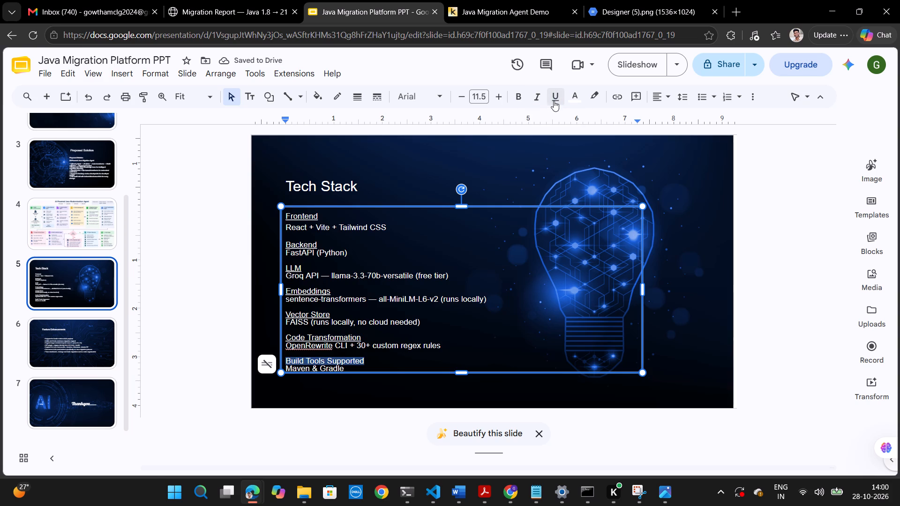
{"action": "left_click", "coordinate": [554, 101]}
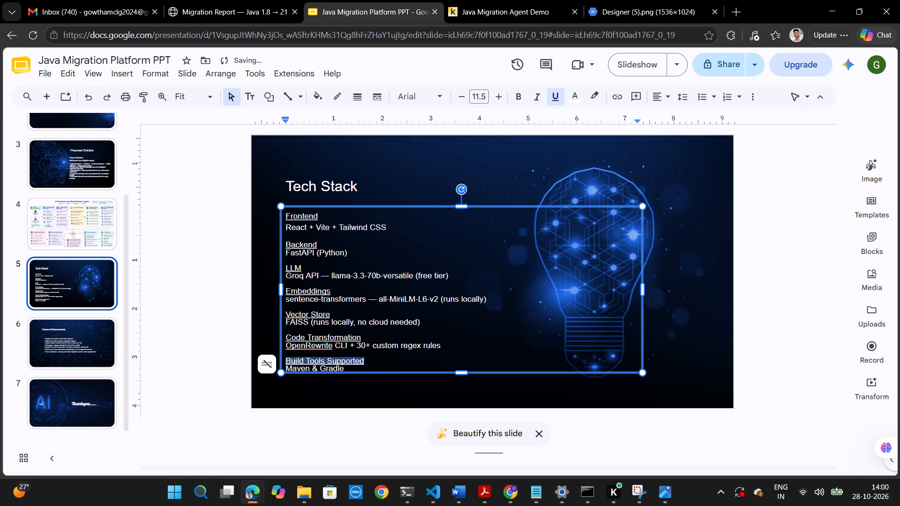
Set the line spacing of the Backend and LLM headings and their description lines to 1.15.
{"action": "left_click_drag", "start_coordinate": [352, 255], "coordinate": [282, 246]}
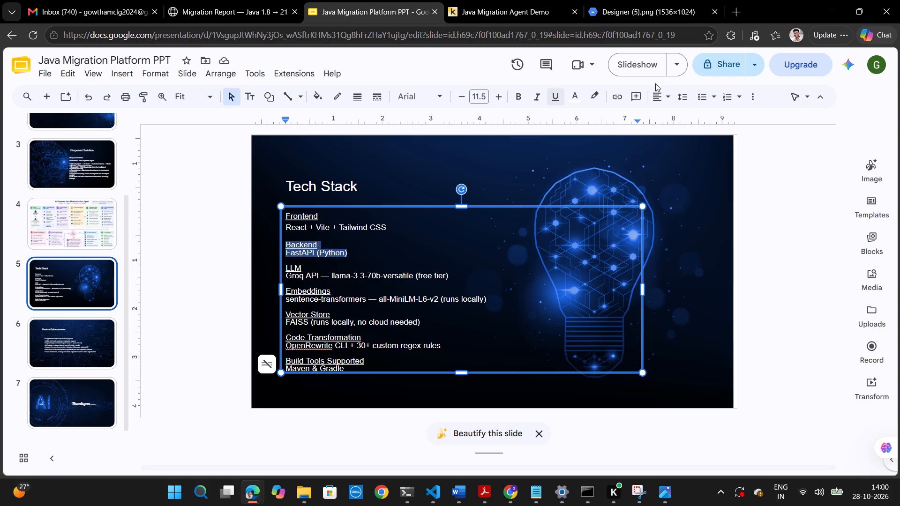
{"action": "left_click", "coordinate": [678, 95]}
{"action": "left_click", "coordinate": [697, 134]}
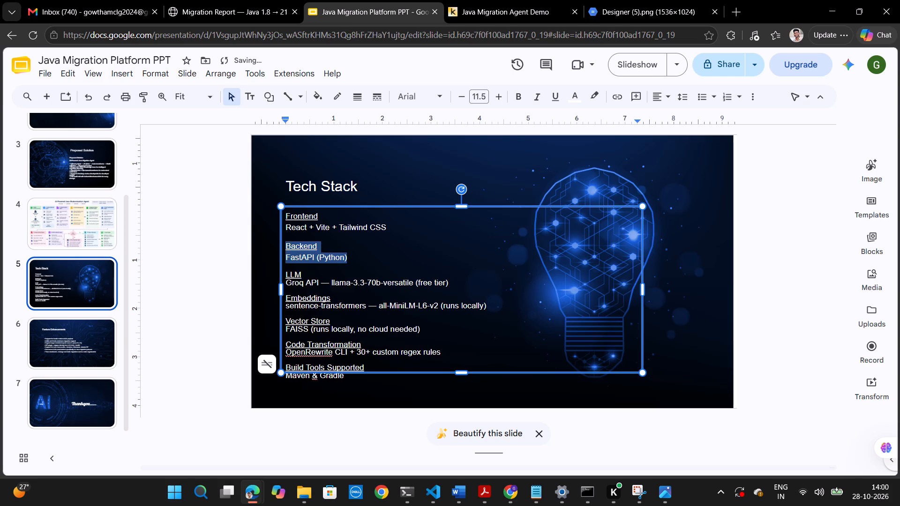
{"action": "left_click_drag", "start_coordinate": [453, 279], "coordinate": [289, 276]}
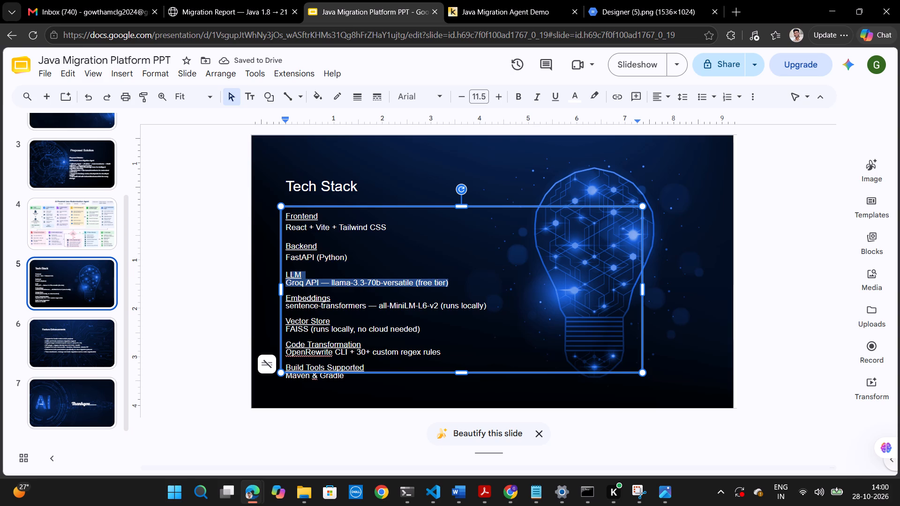
{"action": "left_click_drag", "start_coordinate": [289, 276], "coordinate": [284, 276]}
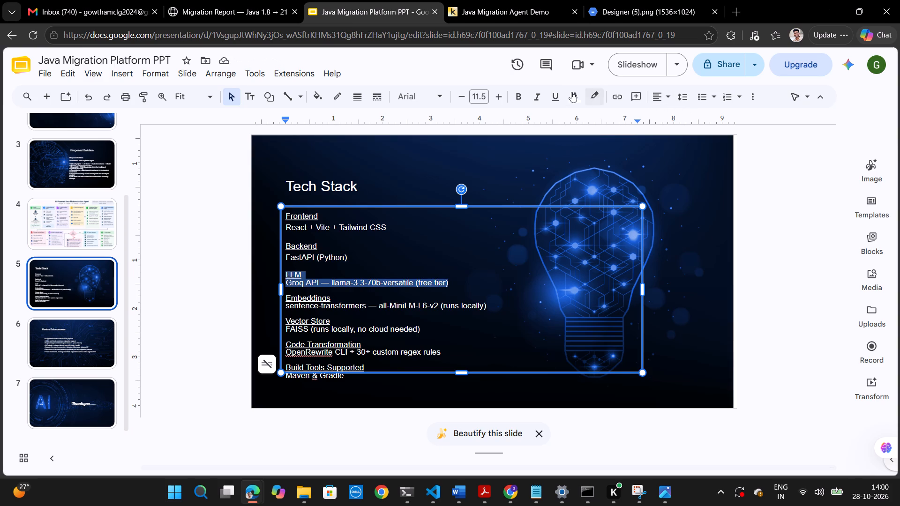
{"action": "left_click", "coordinate": [681, 98]}
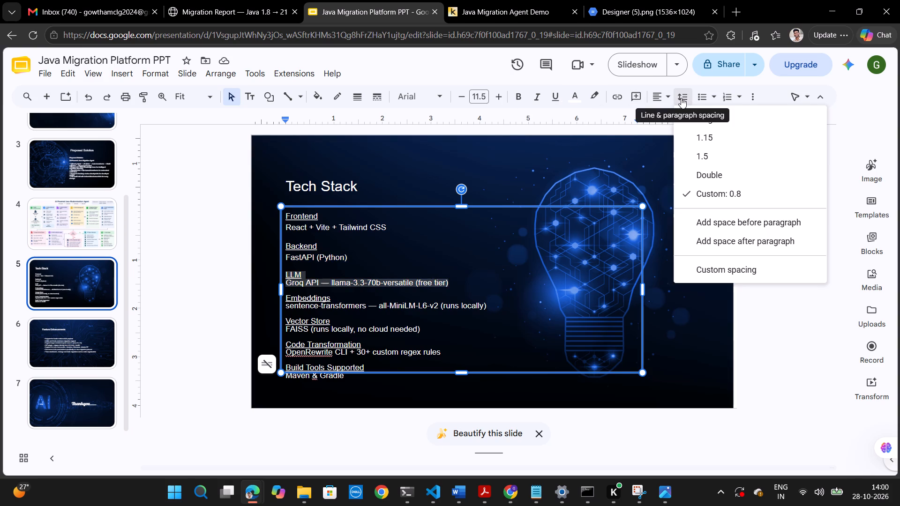
{"action": "left_click", "coordinate": [703, 145]}
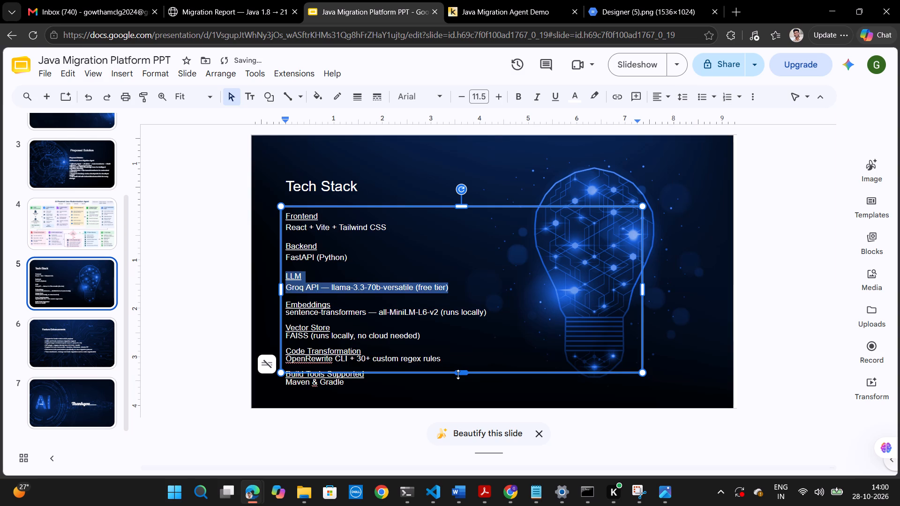
Extend the Tech Stack body text box downward to enclose the Build Tools Supported lines.
{"action": "left_click_drag", "start_coordinate": [457, 374], "coordinate": [456, 390]}
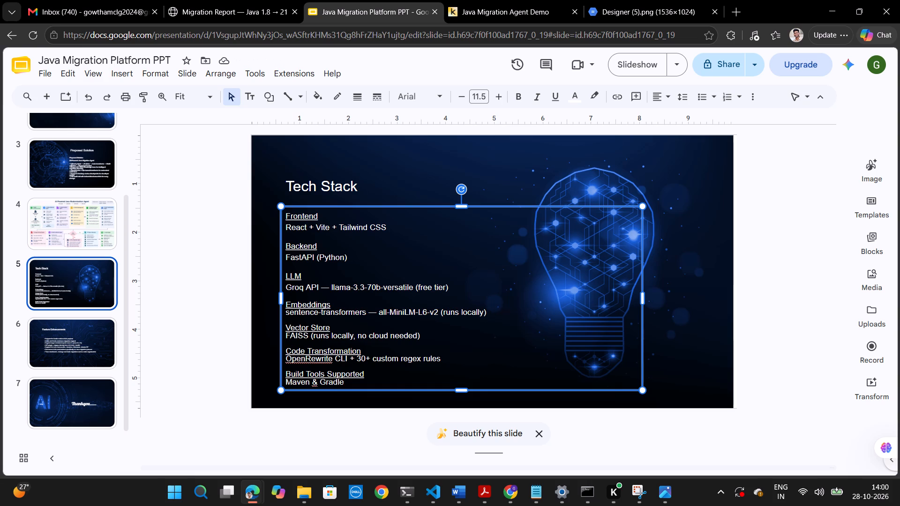
Set the line spacing of the Embeddings and Vector Store headings and their description lines to 1.15, nudging the text box up slightly.
{"action": "left_click_drag", "start_coordinate": [485, 313], "coordinate": [280, 304]}
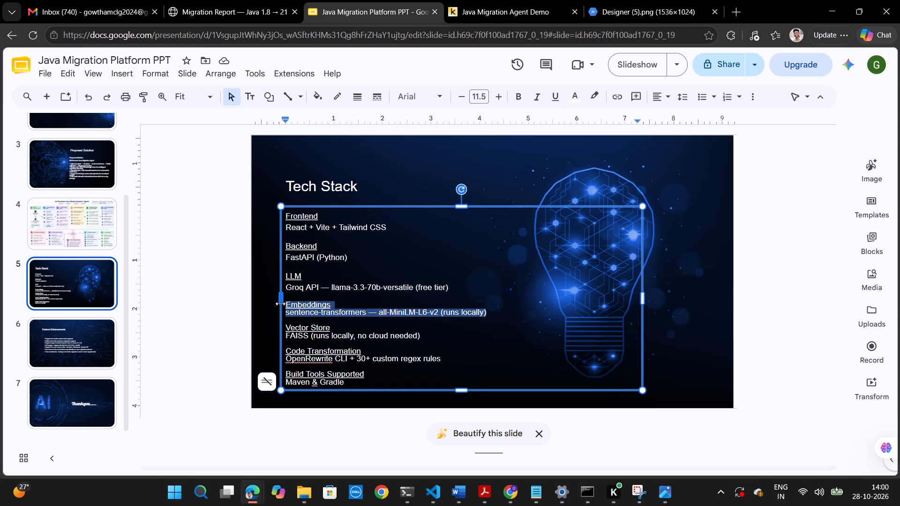
{"action": "left_click", "coordinate": [677, 97]}
{"action": "left_click", "coordinate": [692, 131]}
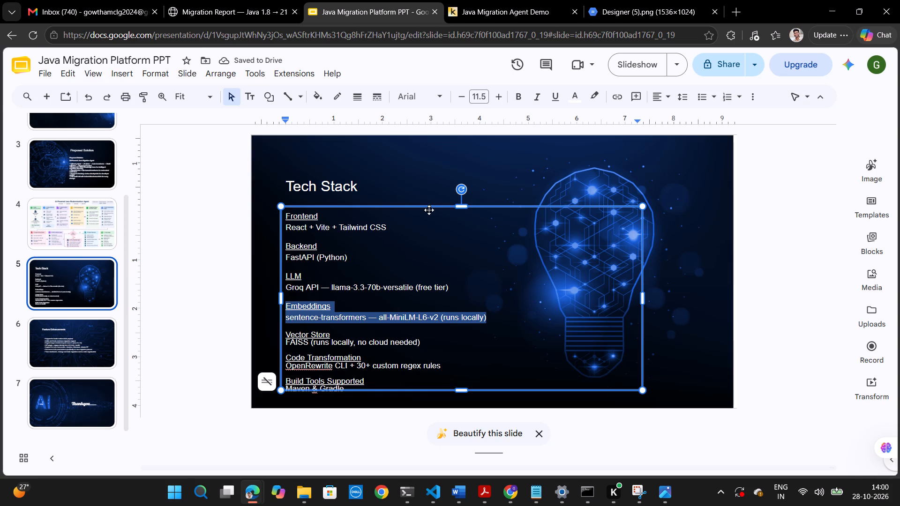
{"action": "left_click_drag", "start_coordinate": [427, 207], "coordinate": [427, 202]}
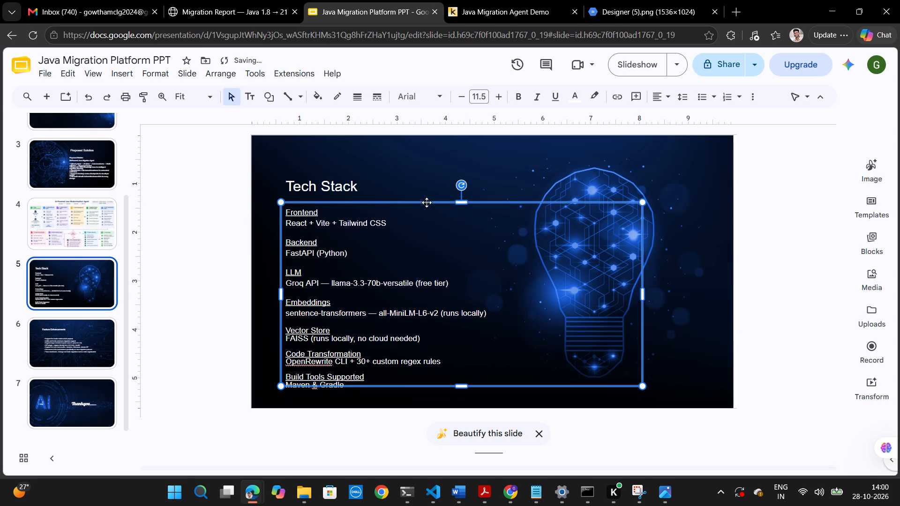
{"action": "left_click", "coordinate": [425, 372]}
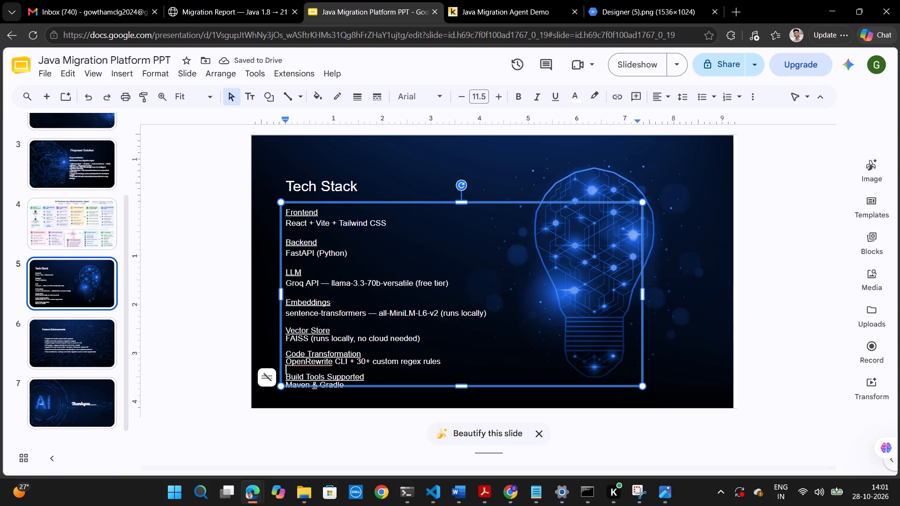
{"action": "left_click_drag", "start_coordinate": [425, 338], "coordinate": [270, 332]}
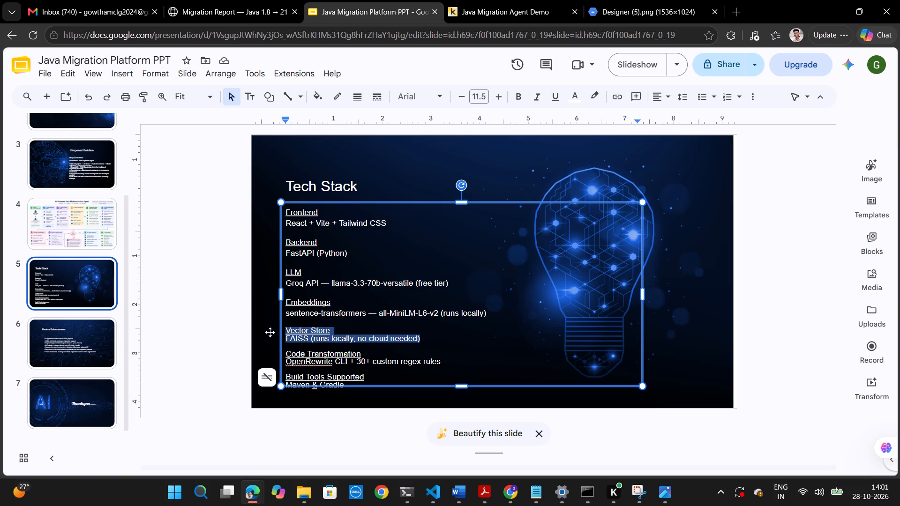
{"action": "left_click", "coordinate": [676, 98]}
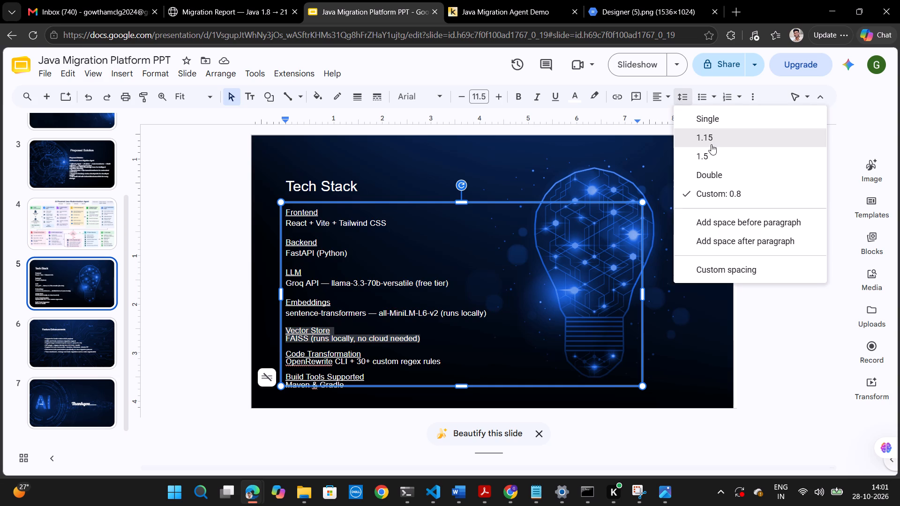
{"action": "left_click", "coordinate": [711, 144]}
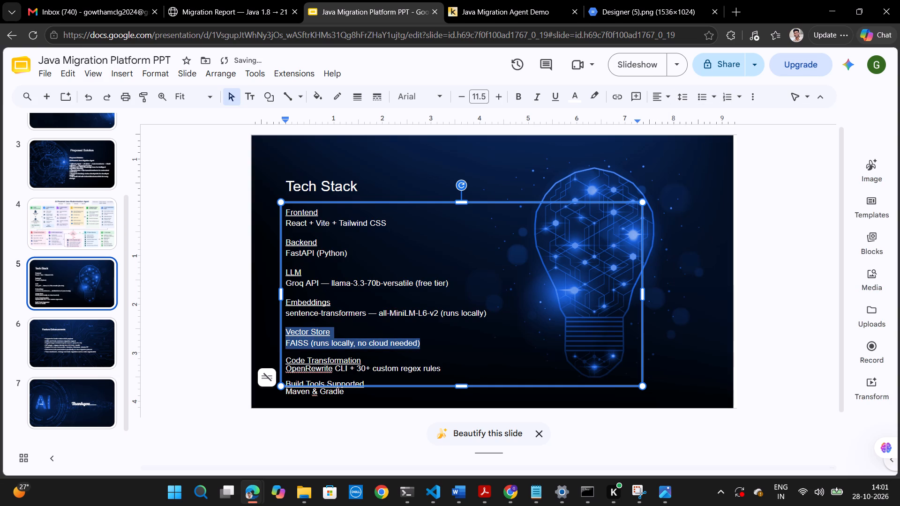
Move the Tech Stack title and the body text box slightly higher on the slide.
{"action": "left_click", "coordinate": [319, 194]}
{"action": "left_click_drag", "start_coordinate": [319, 194], "coordinate": [316, 184]}
{"action": "left_click", "coordinate": [325, 270]}
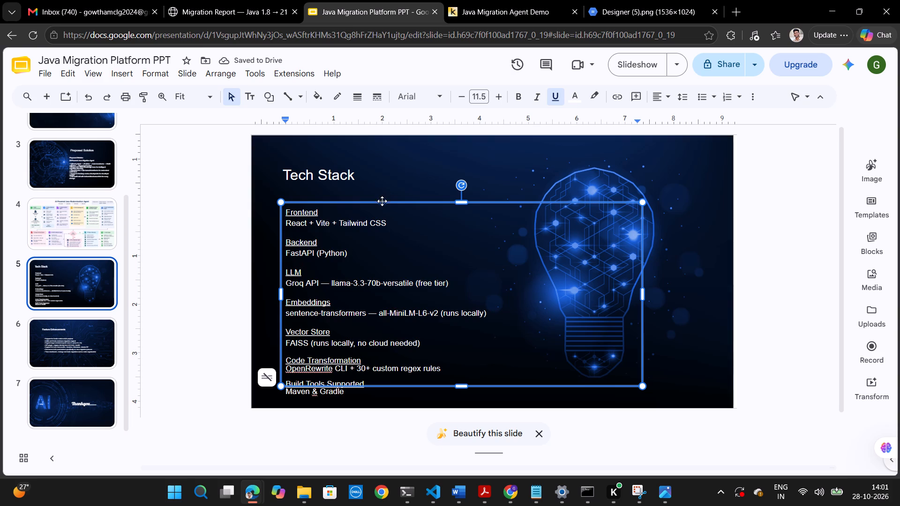
{"action": "left_click_drag", "start_coordinate": [381, 203], "coordinate": [380, 193]}
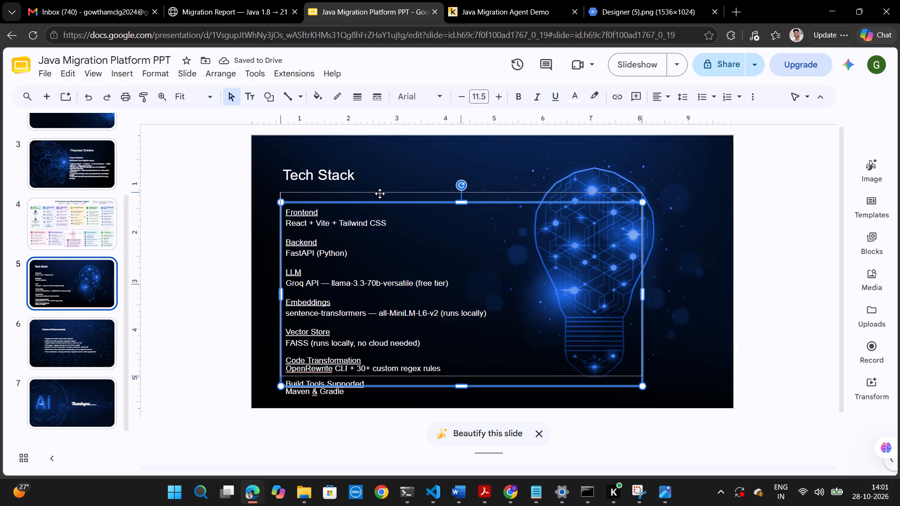
{"action": "left_click_drag", "start_coordinate": [380, 193], "coordinate": [380, 196]}
{"action": "left_click", "coordinate": [676, 338]}
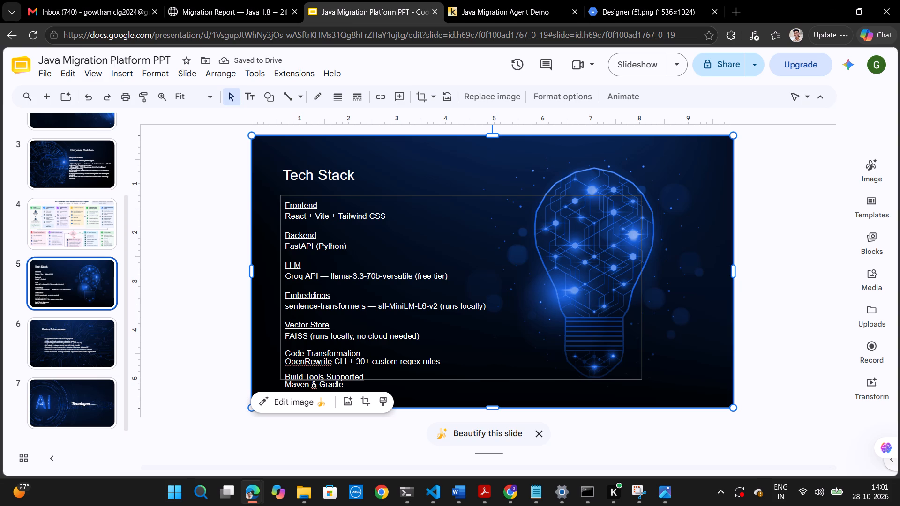
Set the line spacing of the Code Transformation heading and its OpenRewrite CLI description line to 1.15.
{"action": "left_click_drag", "start_coordinate": [440, 359], "coordinate": [277, 359]}
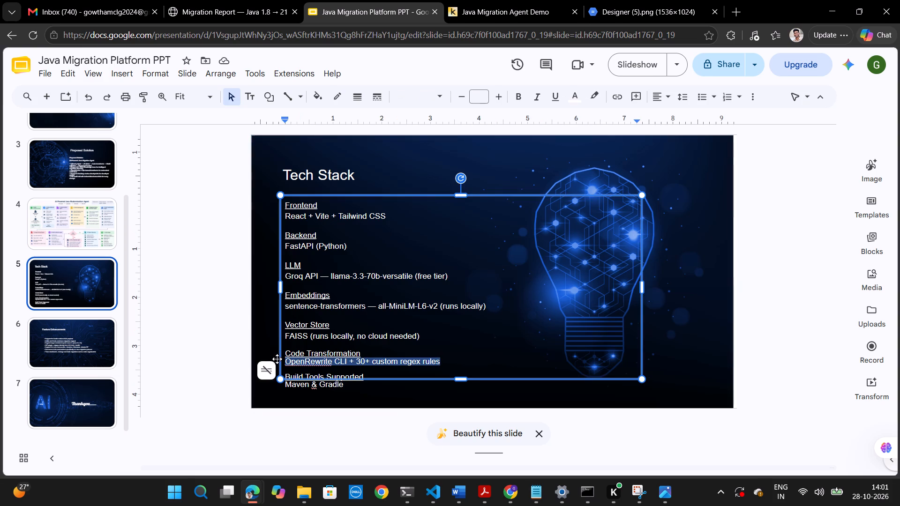
{"action": "left_click_drag", "start_coordinate": [277, 359], "coordinate": [278, 353]}
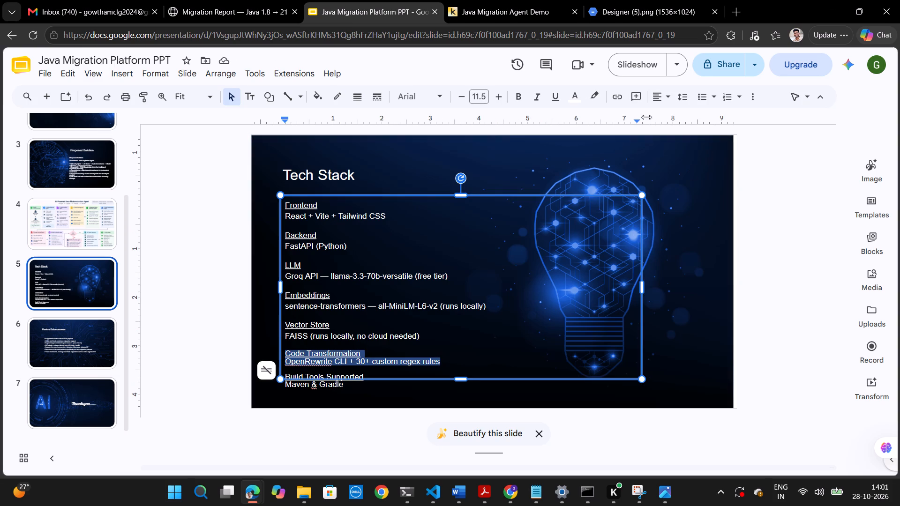
{"action": "left_click", "coordinate": [675, 102]}
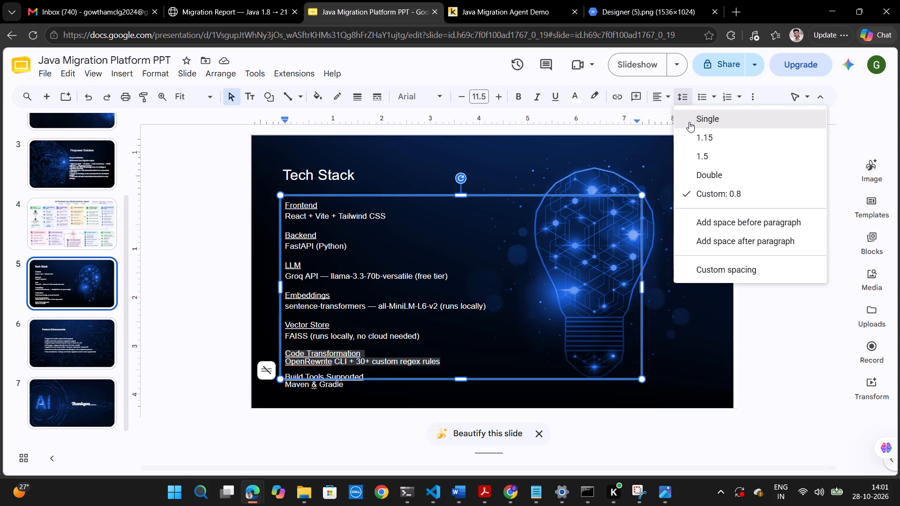
{"action": "left_click", "coordinate": [695, 134]}
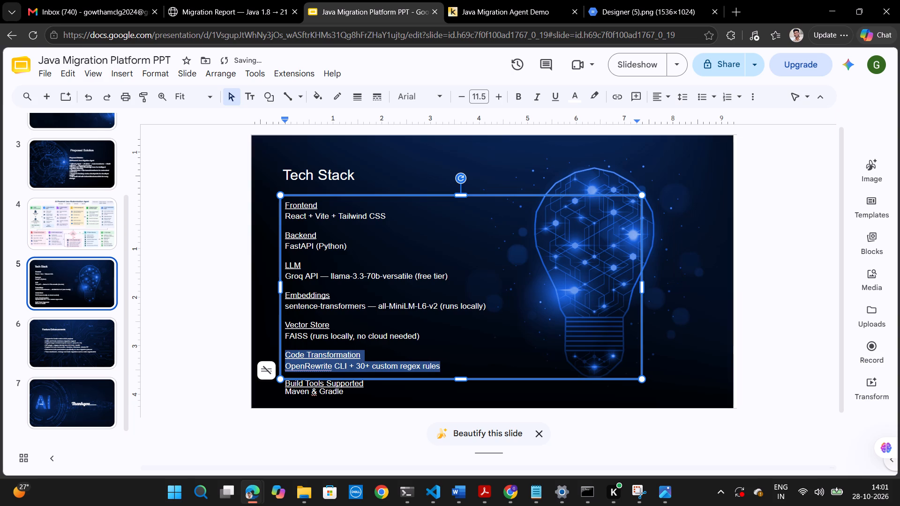
Delete the Build Tools Supported heading and its Maven & Gradle line from the Tech Stack text.
{"action": "left_click", "coordinate": [350, 394]}
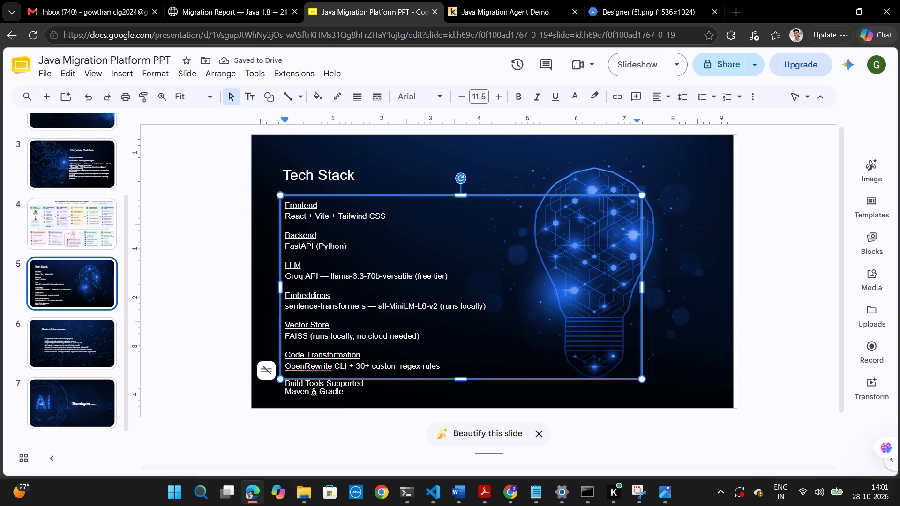
{"action": "left_click", "coordinate": [675, 305]}
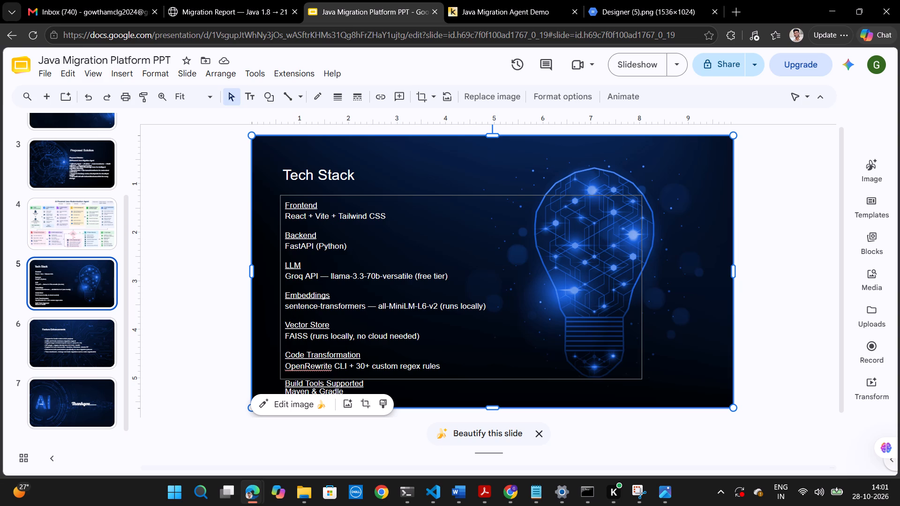
{"action": "left_click", "coordinate": [397, 394]}
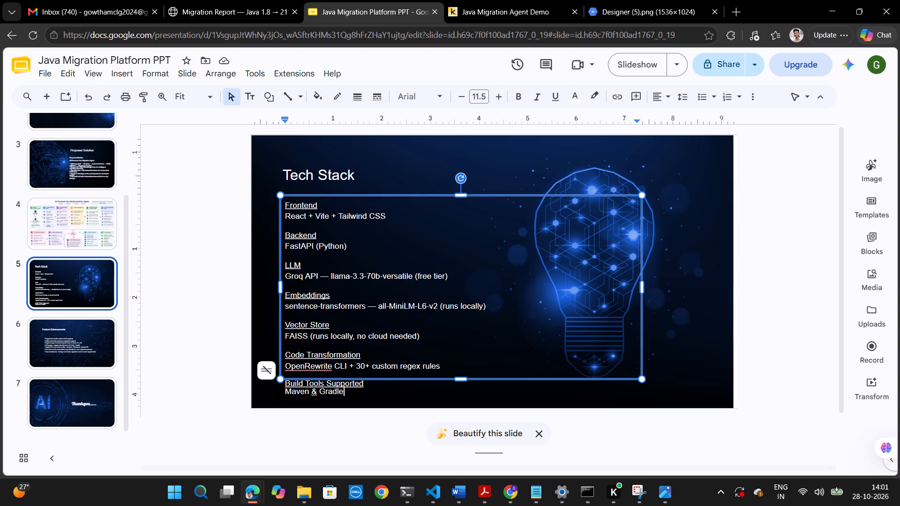
{"action": "left_click_drag", "start_coordinate": [379, 388], "coordinate": [281, 380]}
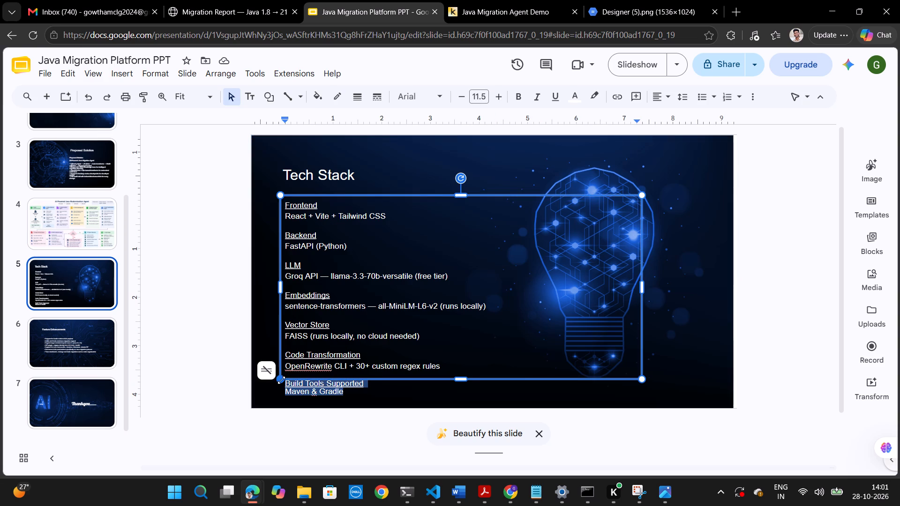
{"action": "key", "text": "BackSpace"}
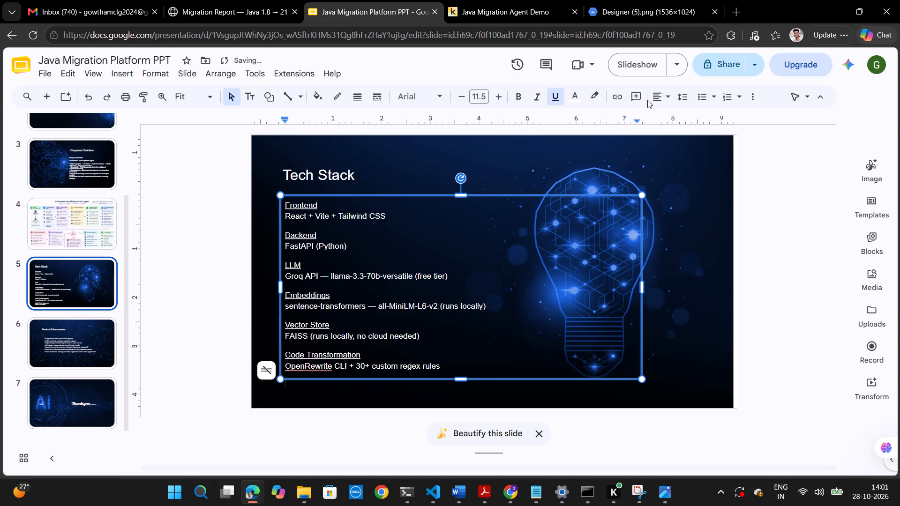
Run the slideshow from the Tech Stack slide, review the layout from Problem Statement through the Thankyou slide, and exit the slideshow.
{"action": "left_click", "coordinate": [638, 62]}
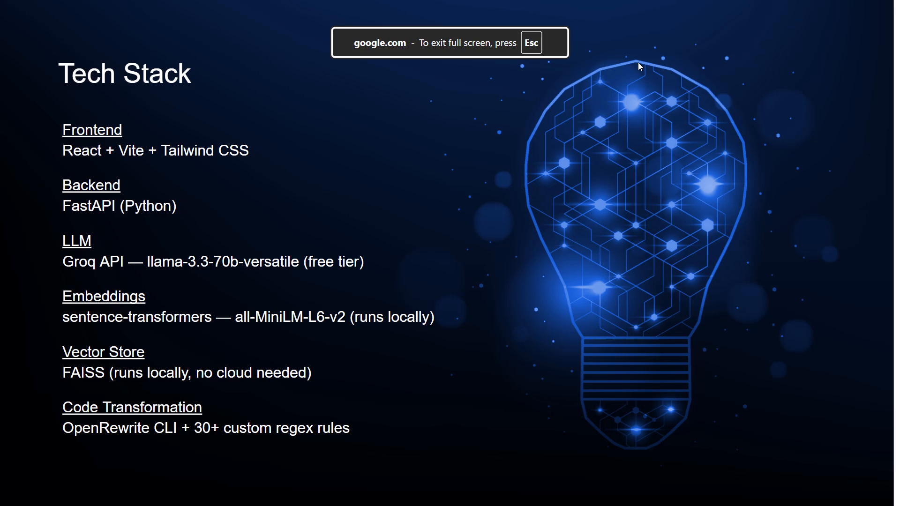
{"action": "key", "text": "Left"}
{"action": "key", "text": "Left"}
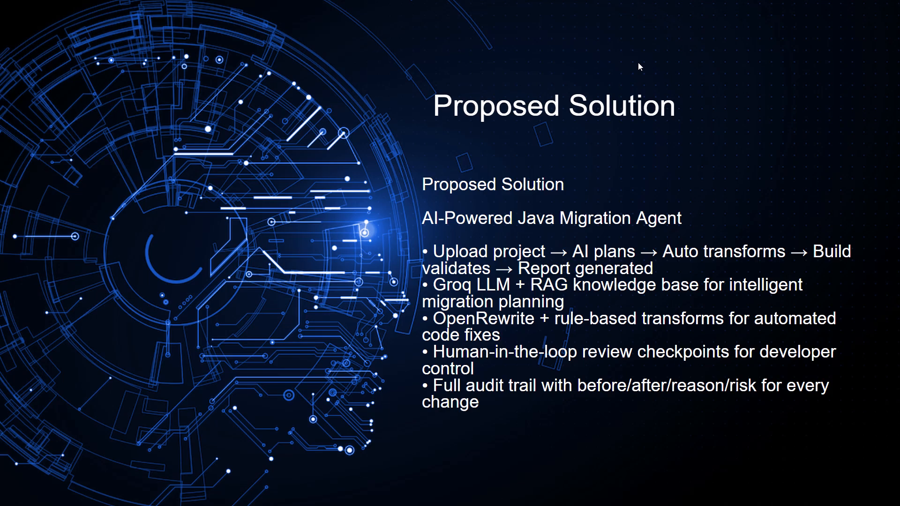
{"action": "key", "text": "Left"}
{"action": "key", "text": "Left"}
{"action": "key", "text": "Right"}
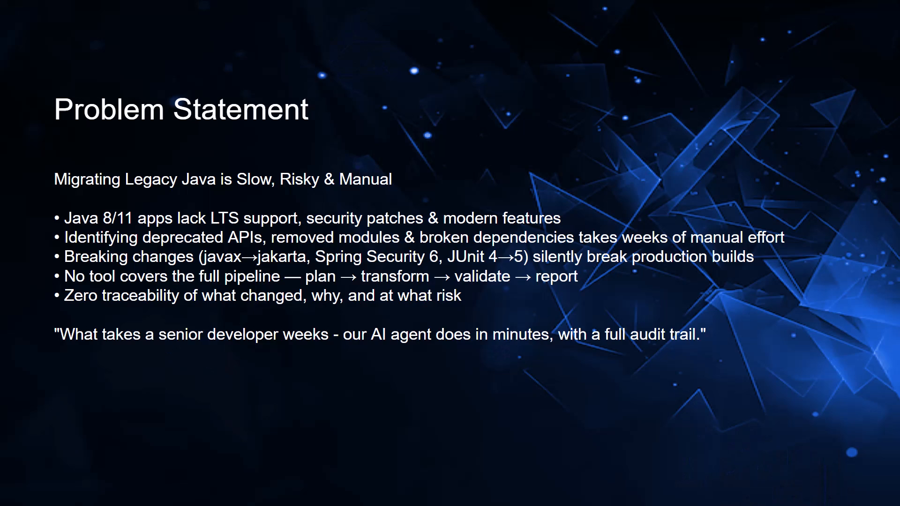
{"action": "key", "text": "Right"}
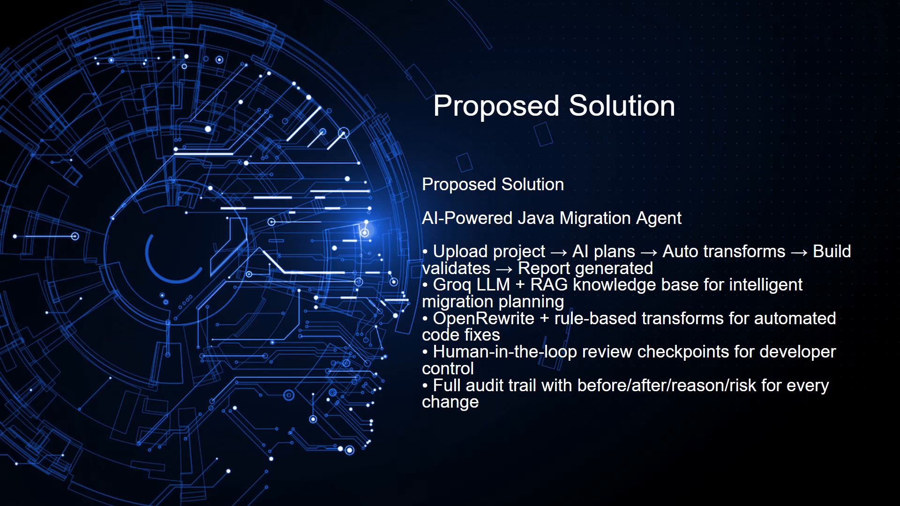
{"action": "key", "text": "Right"}
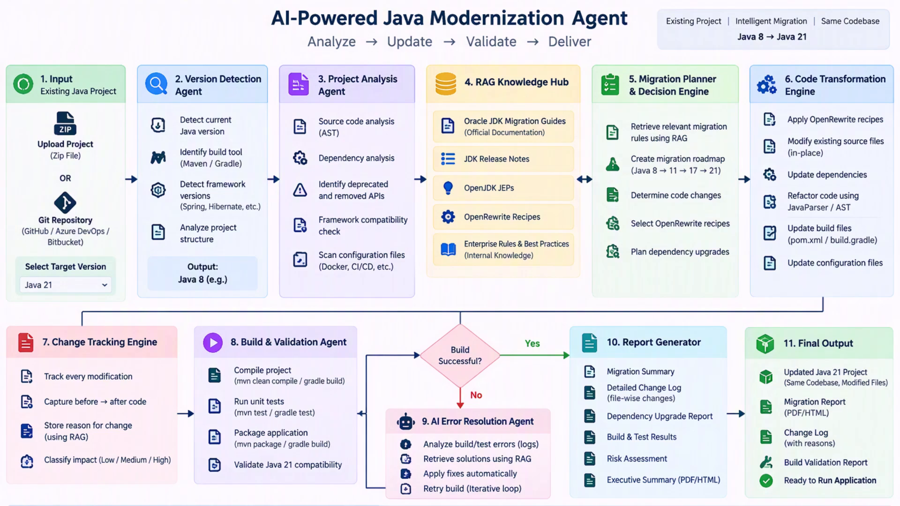
{"action": "key", "text": "Right"}
{"action": "key", "text": "Right"}
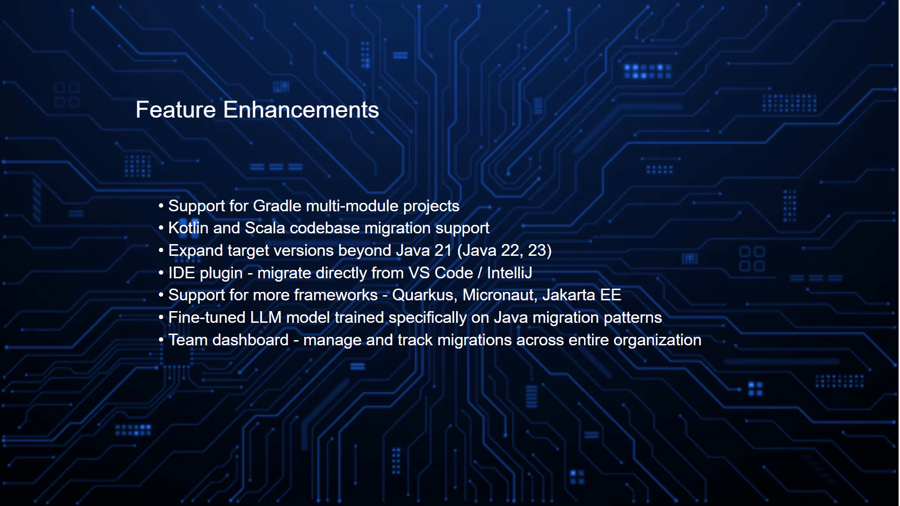
{"action": "key", "text": "Right"}
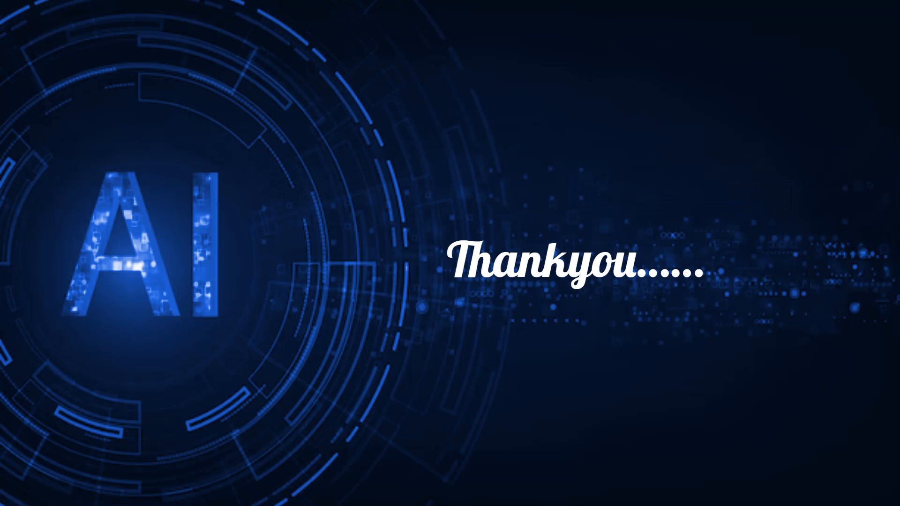
{"action": "key", "text": "Left"}
{"action": "key", "text": "Escape"}
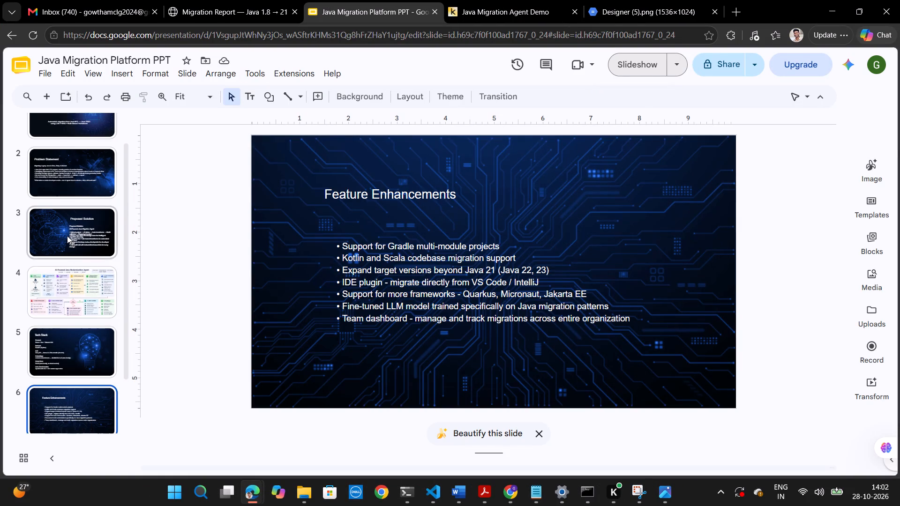
Widen the body text box on the Proposed Solution slide by extending its left edge over the background artwork.
{"action": "left_click", "coordinate": [67, 236]}
{"action": "scroll", "coordinate": [504, 284], "scroll_direction": "up", "scroll_amount": 1}
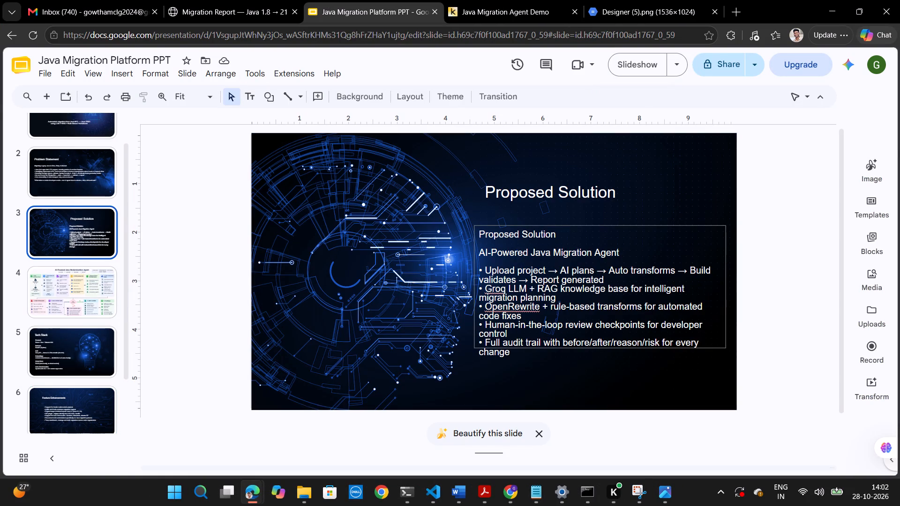
{"action": "left_click", "coordinate": [472, 272]}
{"action": "left_click_drag", "start_coordinate": [474, 283], "coordinate": [390, 273]}
{"action": "left_click", "coordinate": [514, 388]}
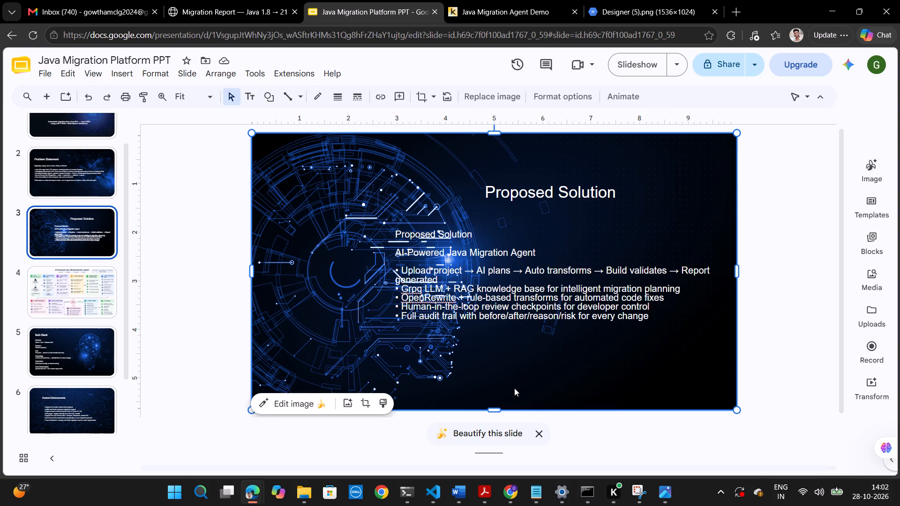
{"action": "left_click", "coordinate": [796, 317]}
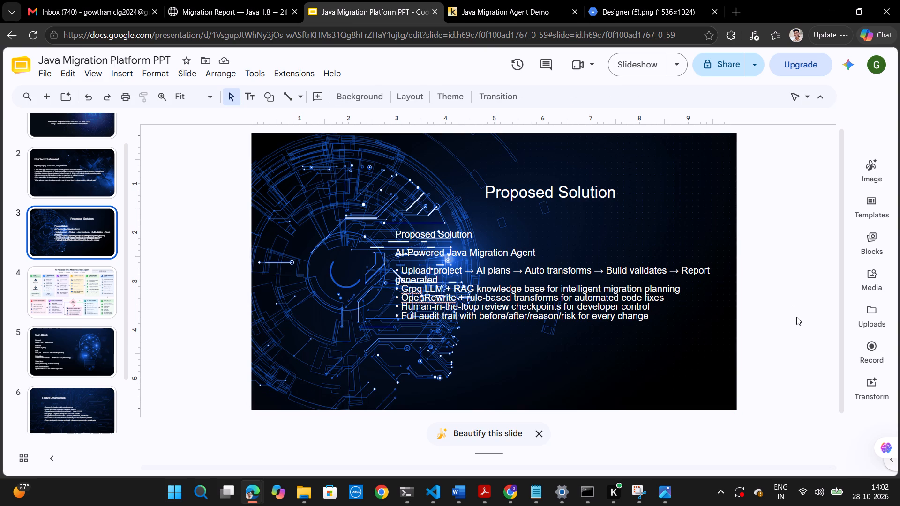
Add "Platform" to the end of the "AI-Powered Java Migration Agent" line on the Proposed Solution slide.
{"action": "left_click", "coordinate": [539, 255]}
{"action": "key", "text": "space"}
{"action": "type", "text": "Pl"}
{"action": "type", "text": "atform"}
{"action": "left_click", "coordinate": [758, 308]}
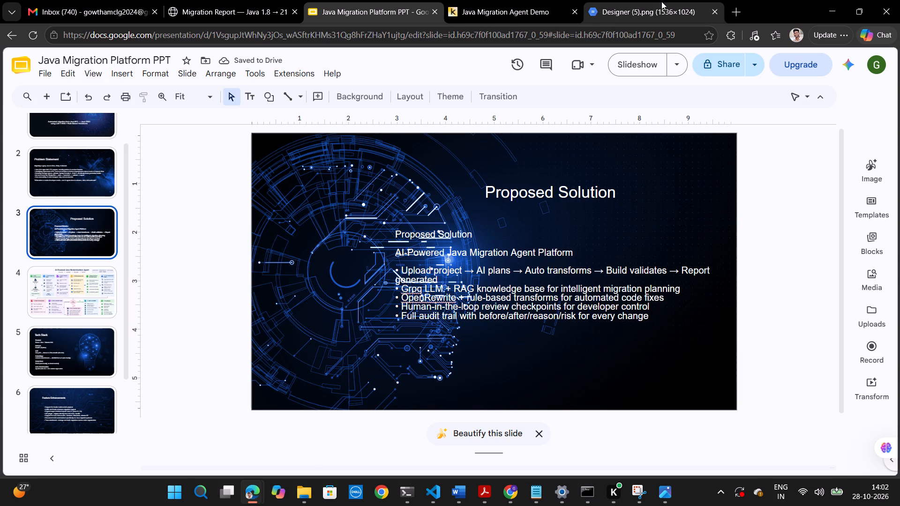
Search the web for "ai bg images blue" in a new browser tab.
{"action": "left_click", "coordinate": [742, 13]}
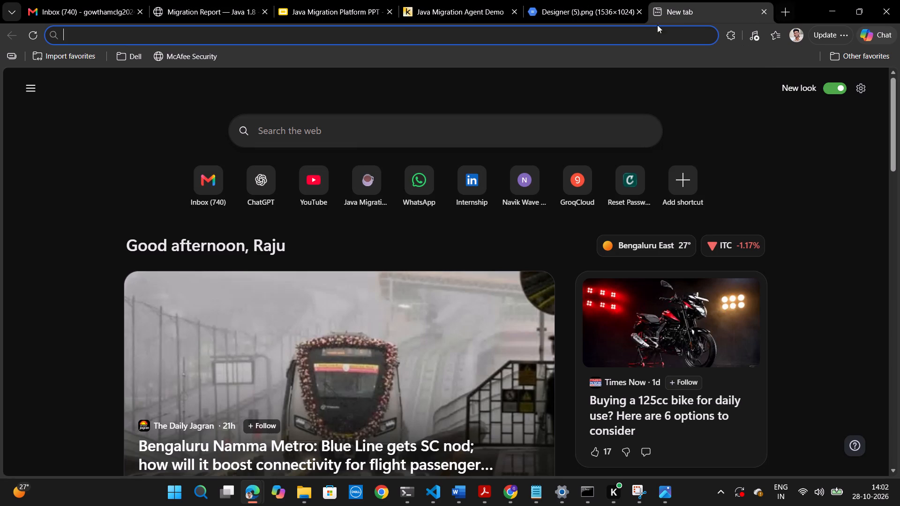
{"action": "left_click", "coordinate": [633, 32]}
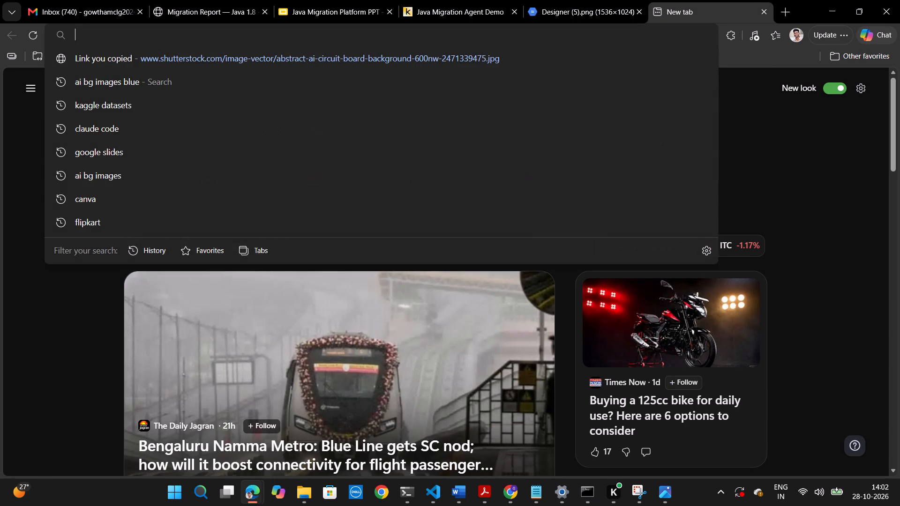
{"action": "left_click", "coordinate": [585, 90]}
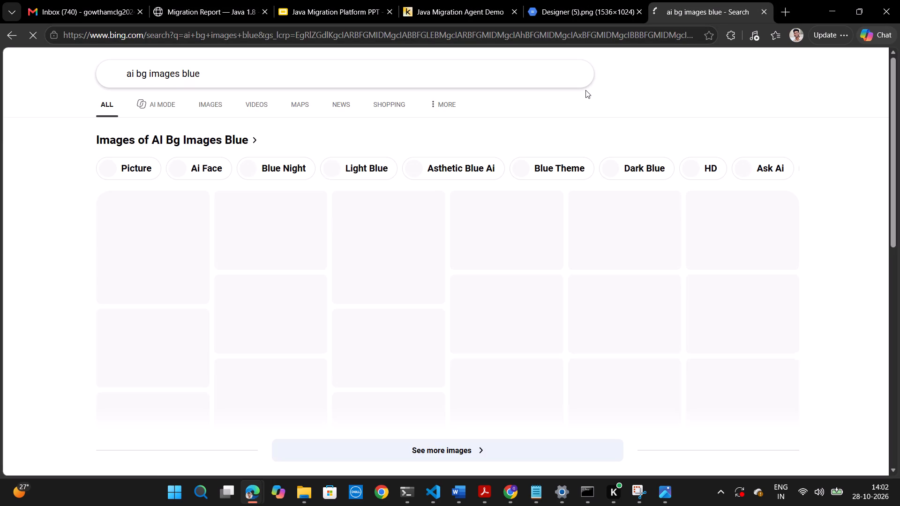
Browse the full image results for blue AI backgrounds, previewing the dark blue wave texture and the AI wireframe head.
{"action": "scroll", "coordinate": [559, 363], "scroll_direction": "down", "scroll_amount": 1}
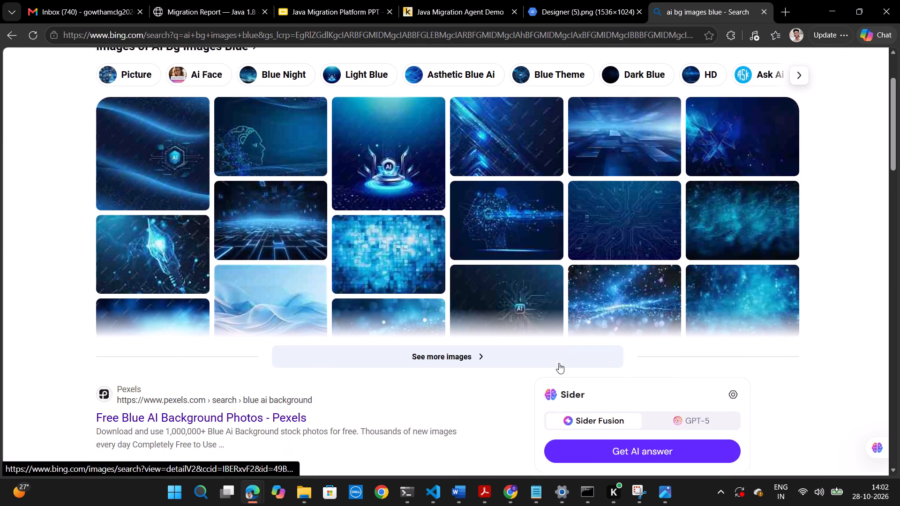
{"action": "scroll", "coordinate": [559, 363], "scroll_direction": "down", "scroll_amount": 1}
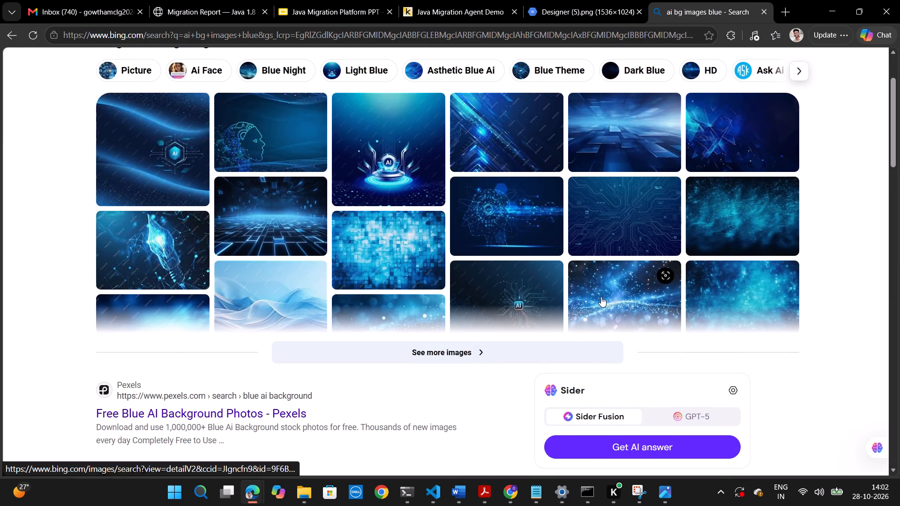
{"action": "scroll", "coordinate": [601, 297], "scroll_direction": "up", "scroll_amount": 1}
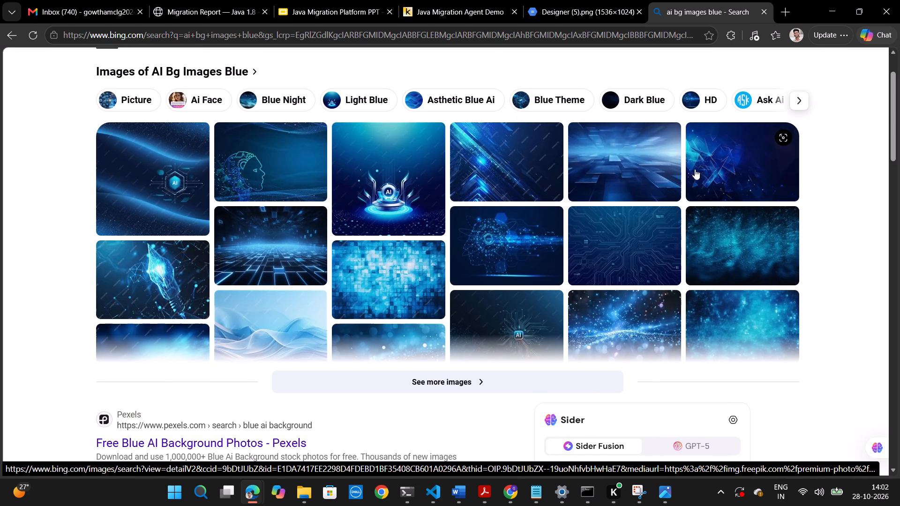
{"action": "scroll", "coordinate": [571, 227], "scroll_direction": "down", "scroll_amount": 1}
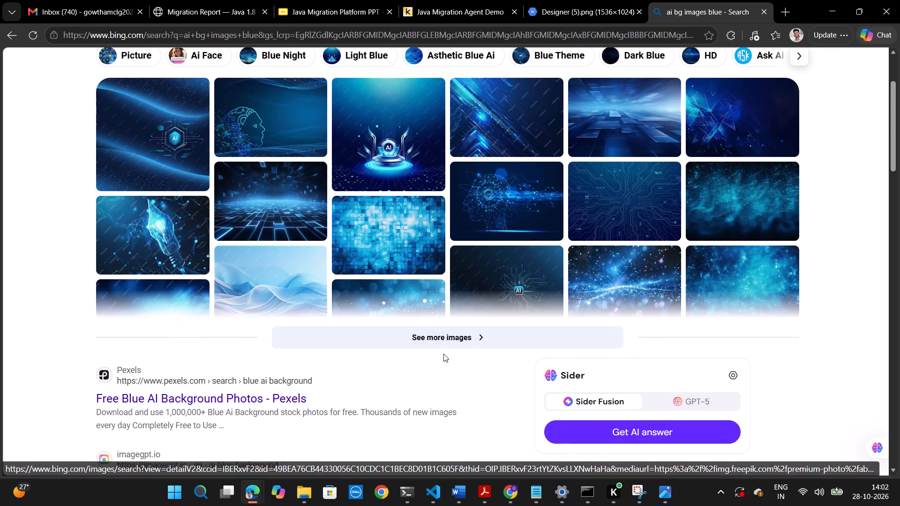
{"action": "scroll", "coordinate": [443, 354], "scroll_direction": "up", "scroll_amount": 3}
{"action": "left_click", "coordinate": [216, 99]}
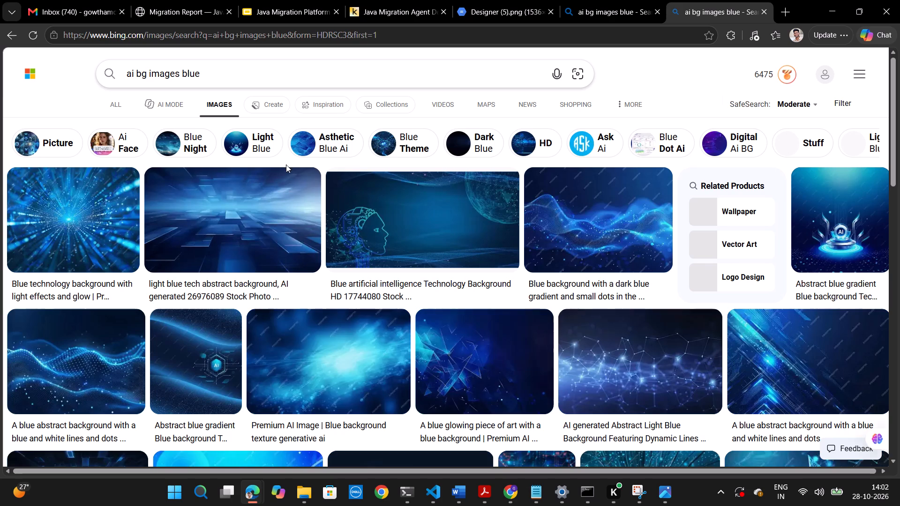
{"action": "scroll", "coordinate": [300, 272], "scroll_direction": "down", "scroll_amount": 7}
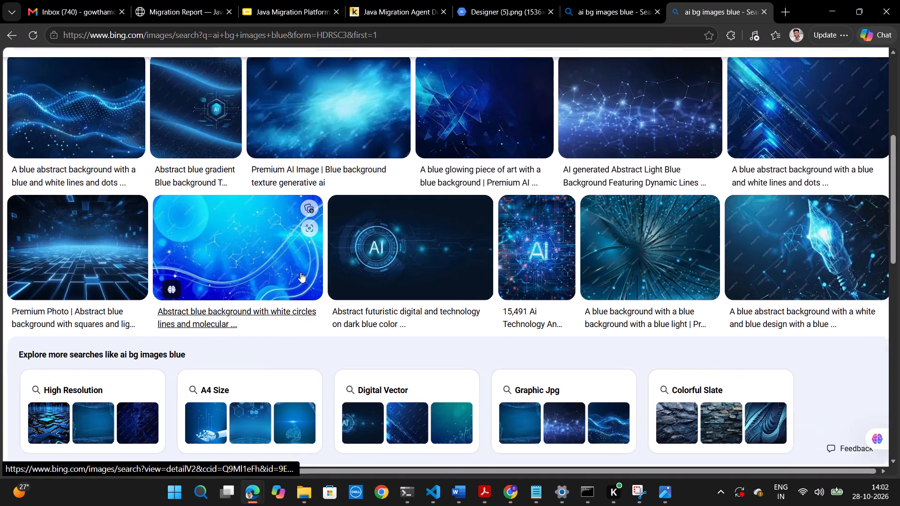
{"action": "scroll", "coordinate": [300, 272], "scroll_direction": "down", "scroll_amount": 3}
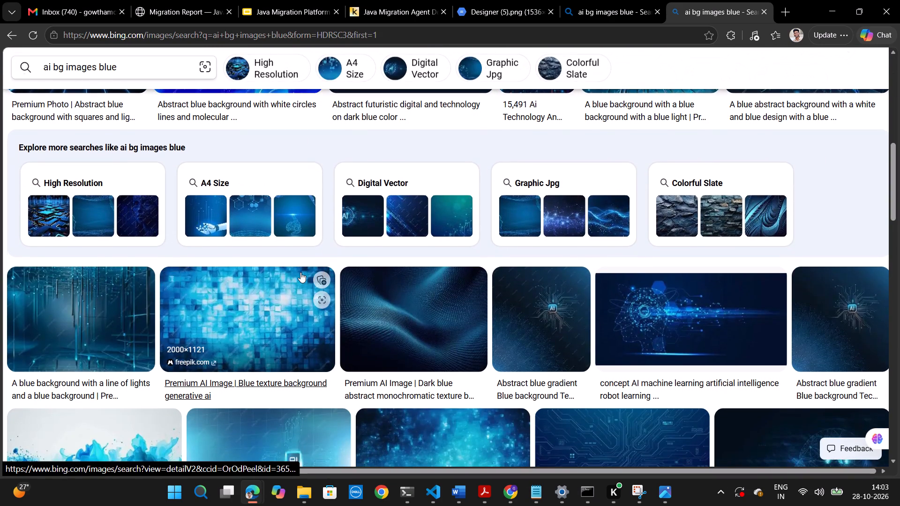
{"action": "scroll", "coordinate": [300, 272], "scroll_direction": "down", "scroll_amount": 2}
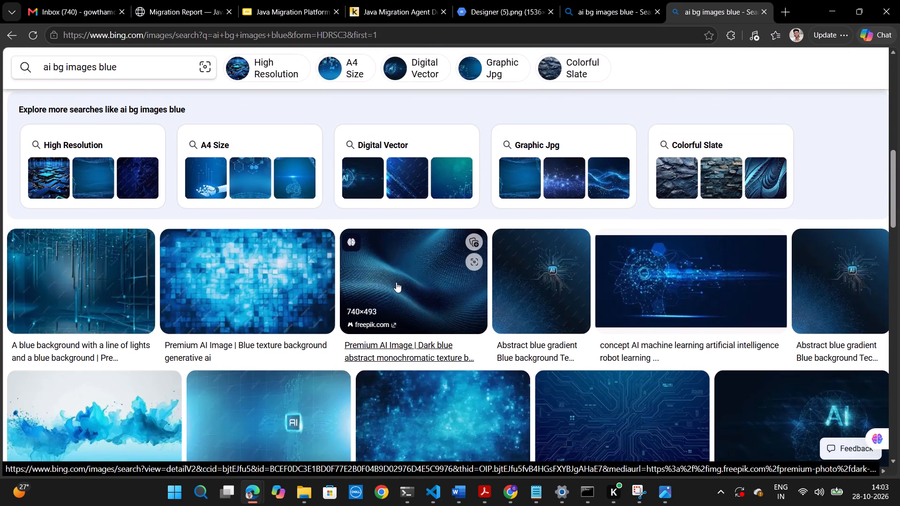
{"action": "left_click", "coordinate": [396, 282]}
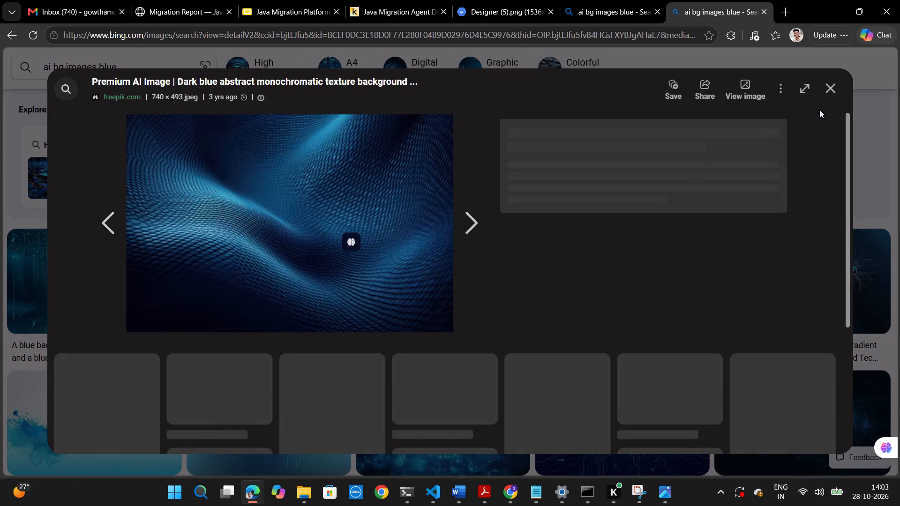
{"action": "left_click", "coordinate": [828, 93]}
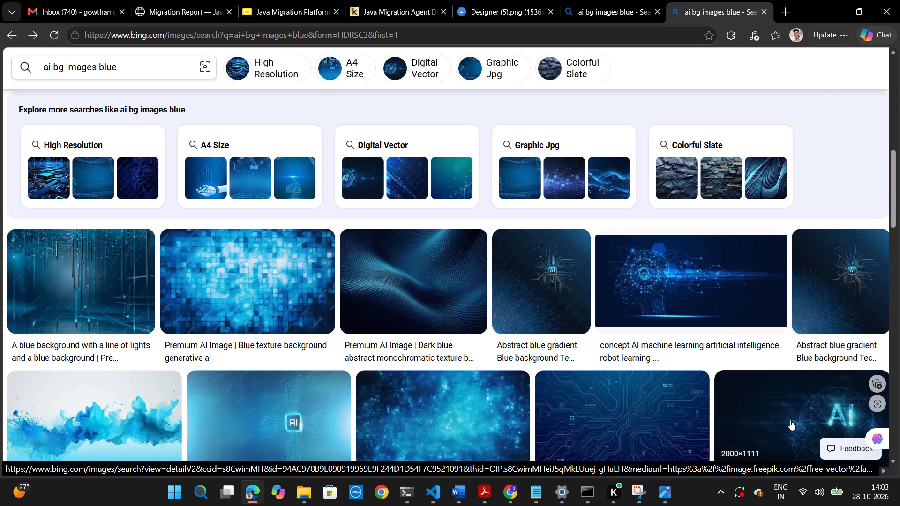
{"action": "left_click", "coordinate": [790, 420]}
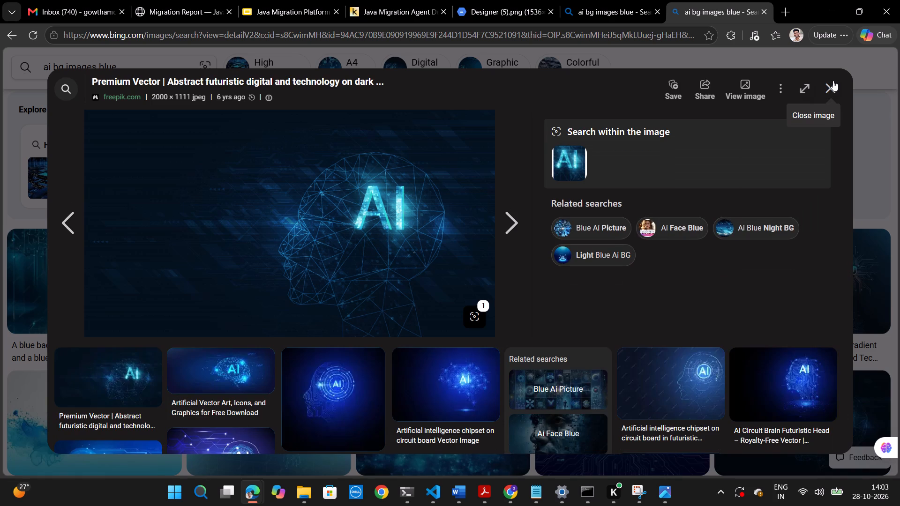
{"action": "left_click", "coordinate": [833, 81]}
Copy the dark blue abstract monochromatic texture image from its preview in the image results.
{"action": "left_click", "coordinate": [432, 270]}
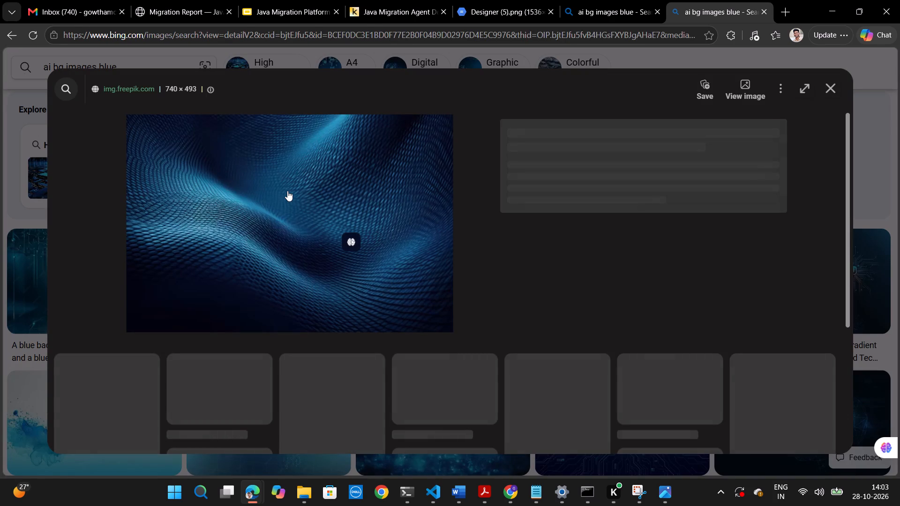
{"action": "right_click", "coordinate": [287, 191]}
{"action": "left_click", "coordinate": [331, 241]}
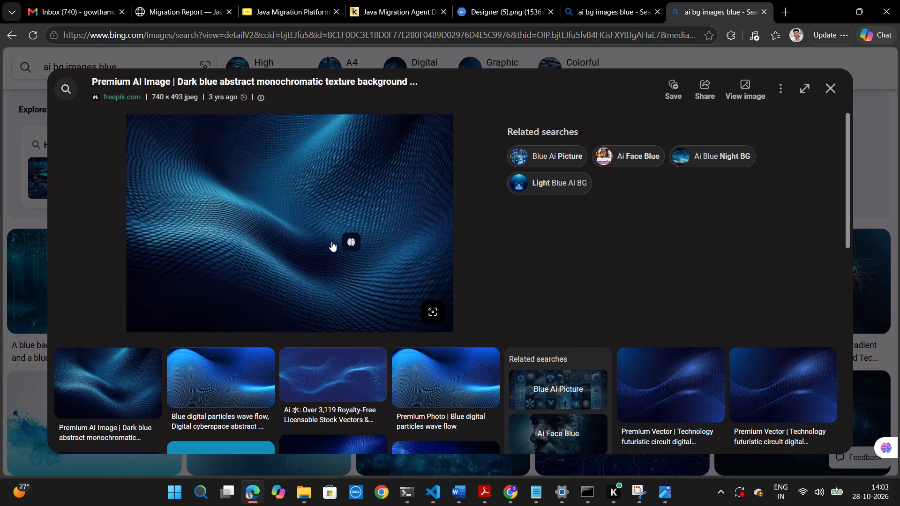
Return to the presentation and duplicate the Proposed Solution slide directly after the original.
{"action": "left_click", "coordinate": [389, 0]}
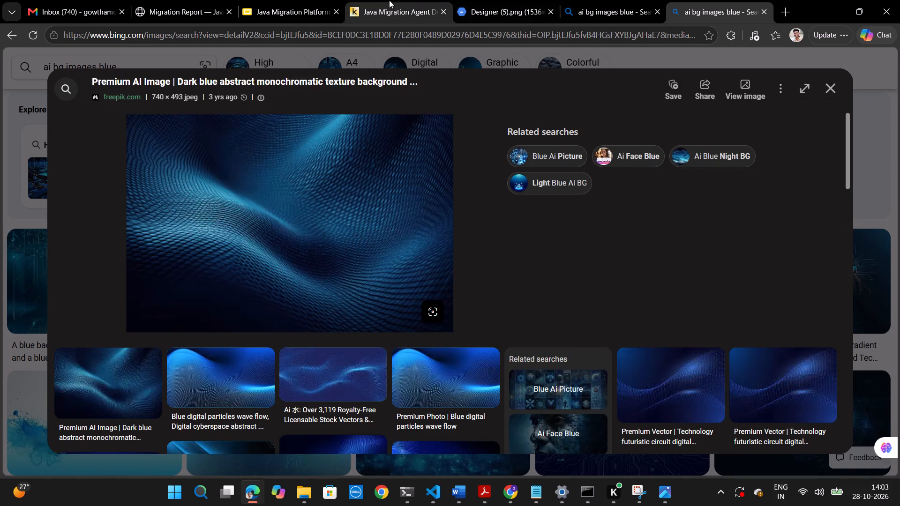
{"action": "left_click", "coordinate": [313, 0]}
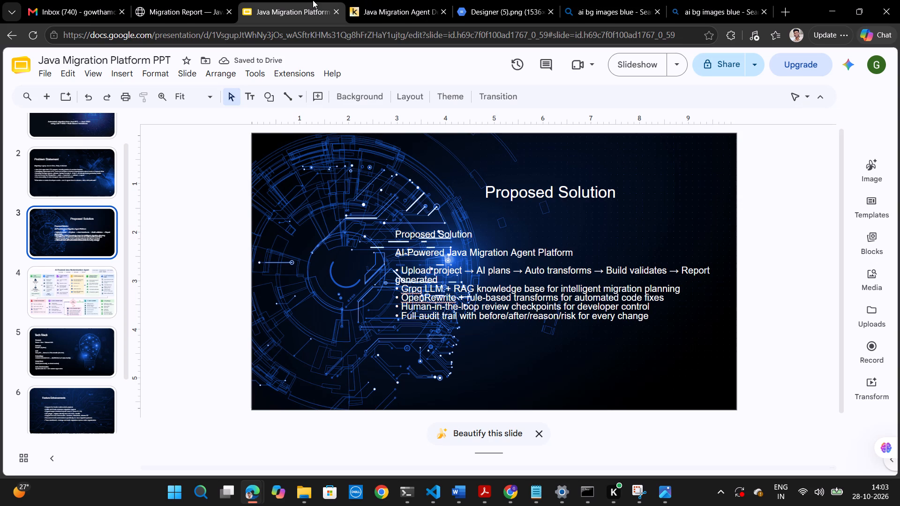
{"action": "left_click", "coordinate": [314, 351]}
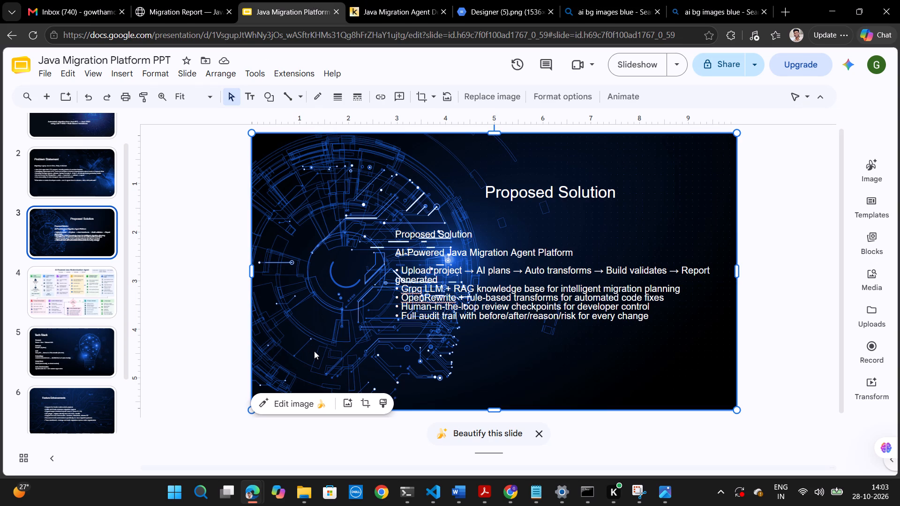
{"action": "left_click", "coordinate": [67, 241]}
{"action": "key", "text": "ctrl+c"}
{"action": "key", "text": "ctrl+v"}
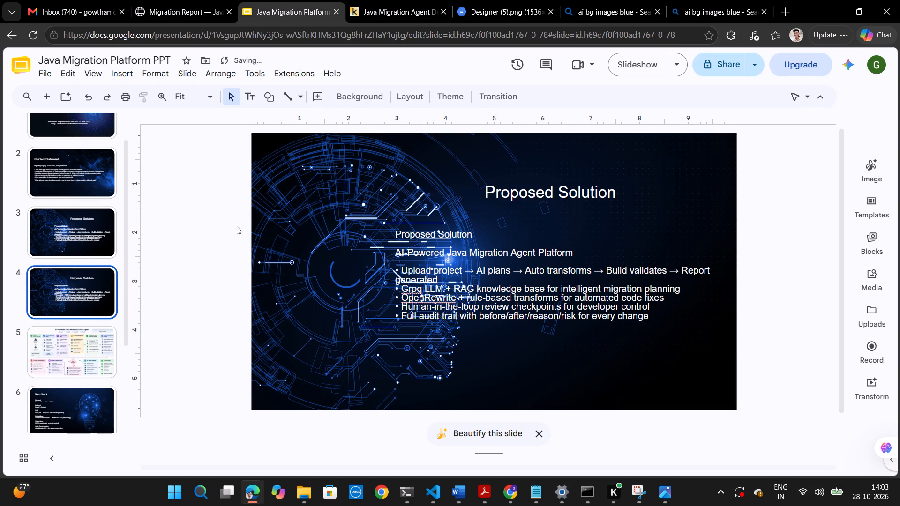
Delete the circuit-head background image from the duplicated Proposed Solution slide.
{"action": "left_click", "coordinate": [80, 279]}
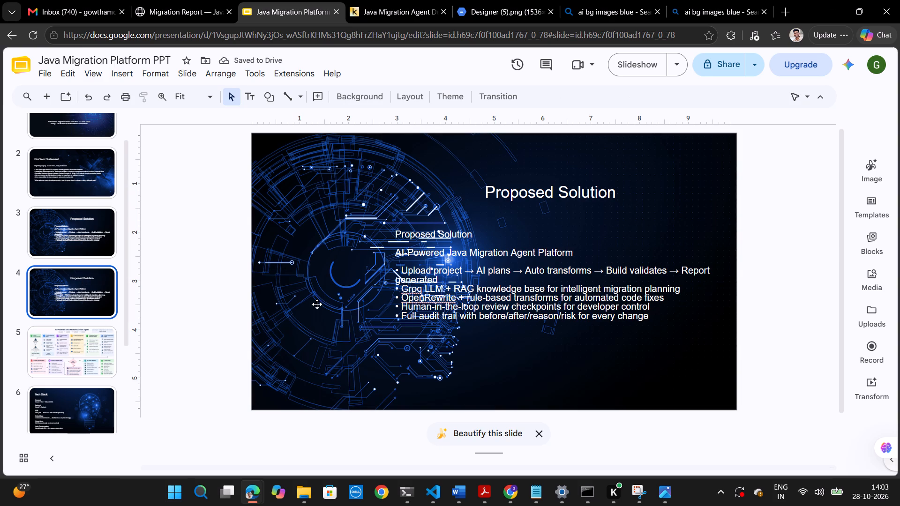
{"action": "left_click", "coordinate": [307, 318]}
{"action": "key", "text": "Delete"}
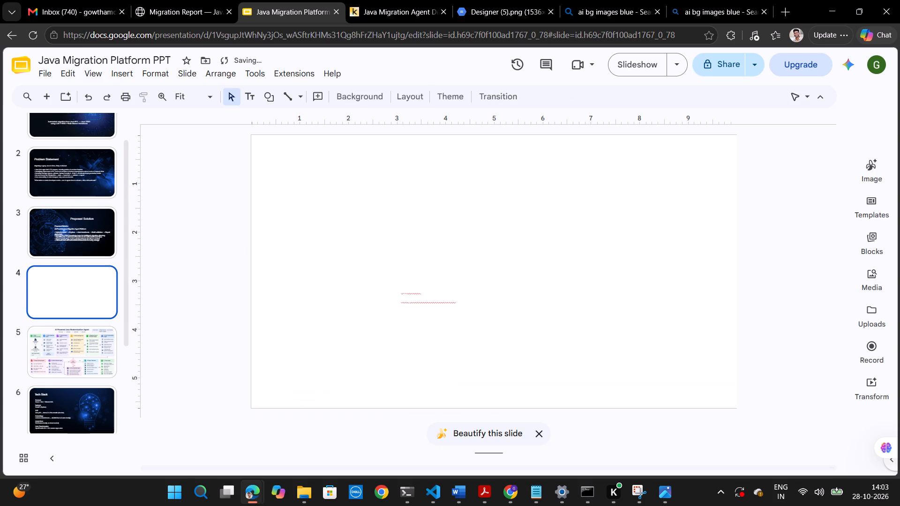
{"action": "key", "text": "ctrl+v"}
{"action": "key", "text": "ctrl+z"}
Copy the dark blue wave-texture image from the image results and paste it onto the duplicated Proposed Solution slide.
{"action": "left_click", "coordinate": [708, 0]}
{"action": "right_click", "coordinate": [346, 243]}
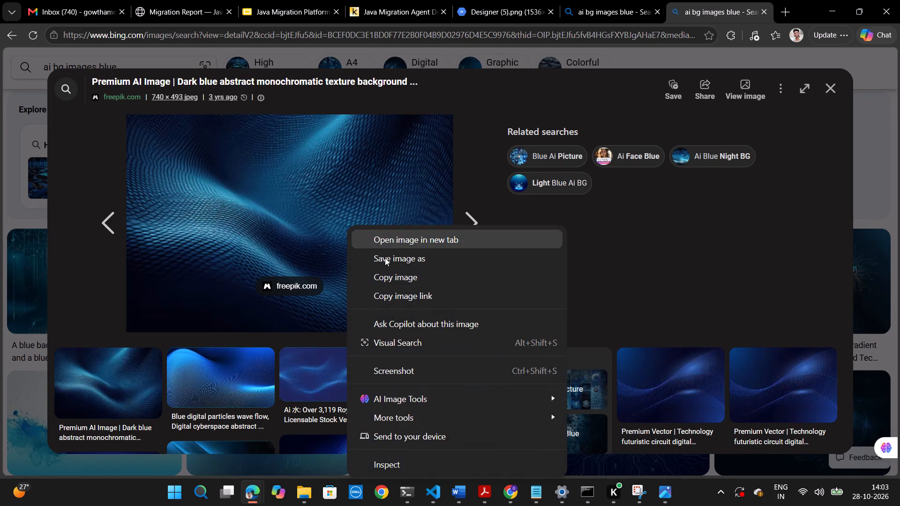
{"action": "left_click", "coordinate": [401, 275]}
{"action": "left_click", "coordinate": [387, 0]}
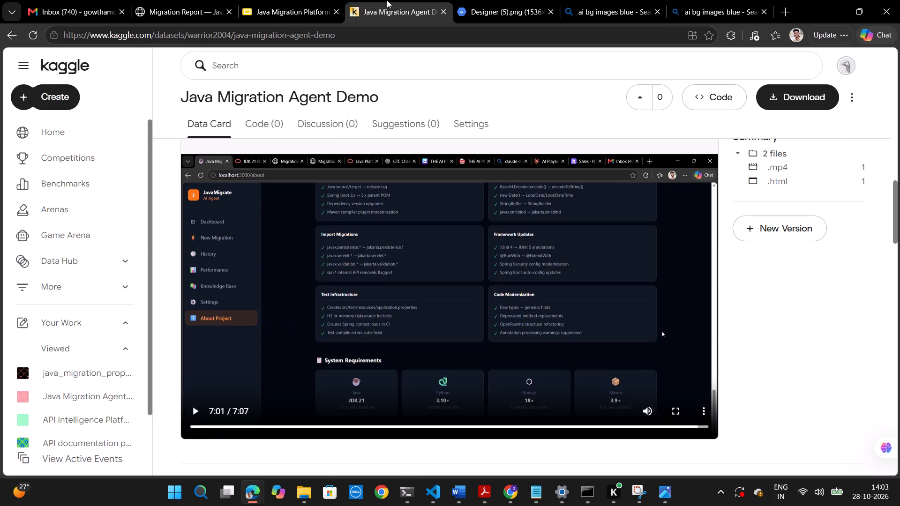
{"action": "left_click", "coordinate": [298, 0]}
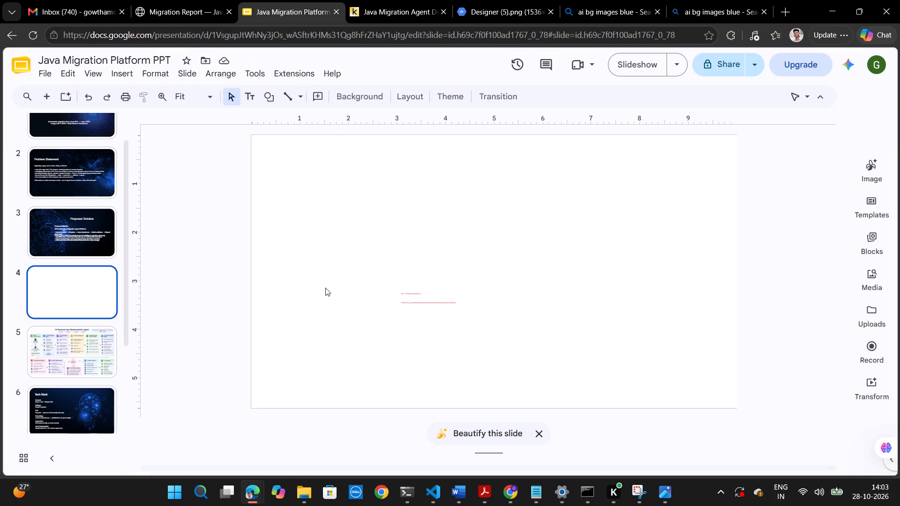
{"action": "left_click", "coordinate": [325, 288]}
{"action": "key", "text": "ctrl+v"}
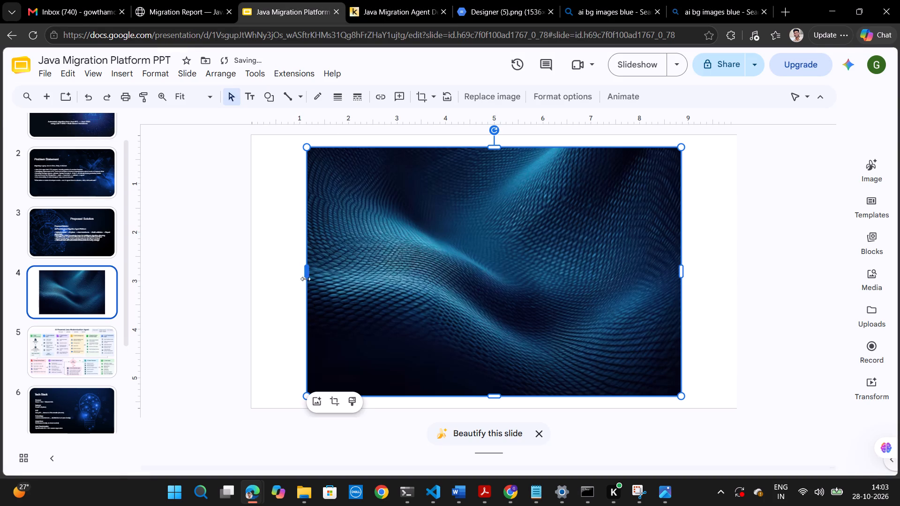
Stretch the pasted wave-texture image on all four sides until it covers the whole slide.
{"action": "left_click_drag", "start_coordinate": [307, 270], "coordinate": [266, 271]}
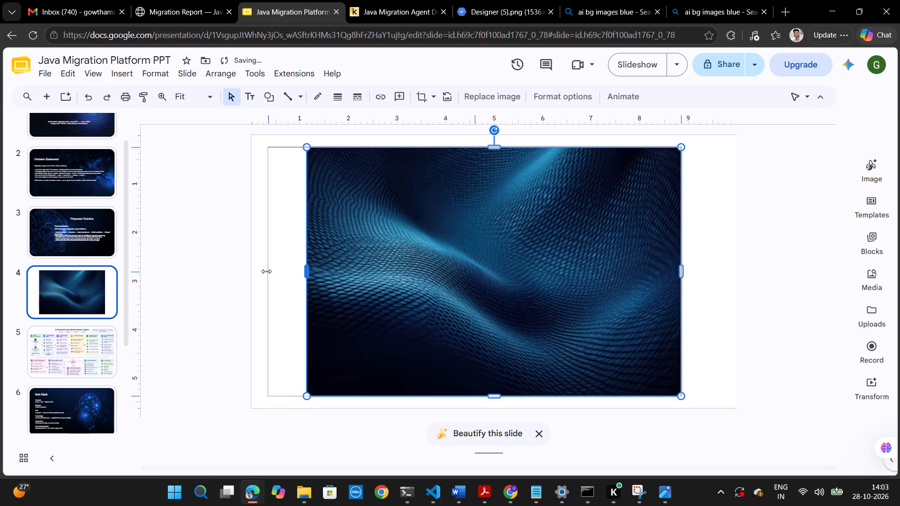
{"action": "left_click_drag", "start_coordinate": [266, 271], "coordinate": [249, 272]}
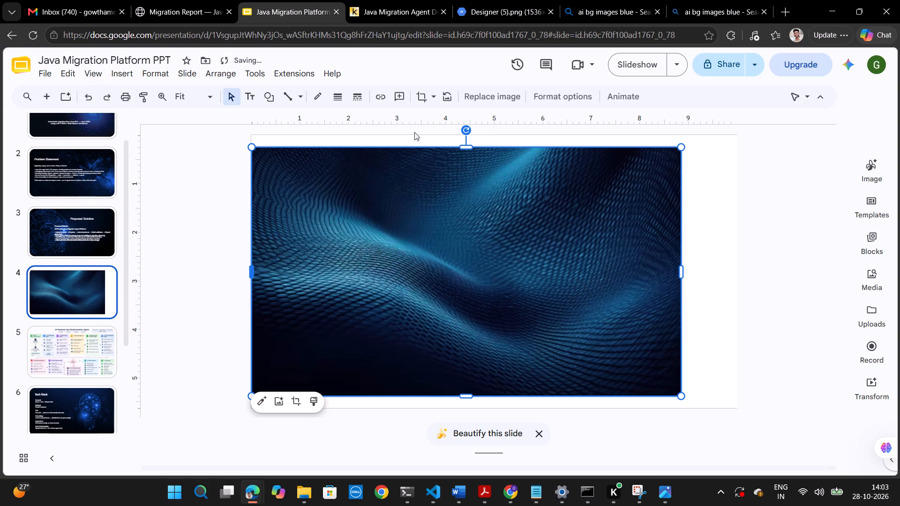
{"action": "left_click", "coordinate": [683, 266]}
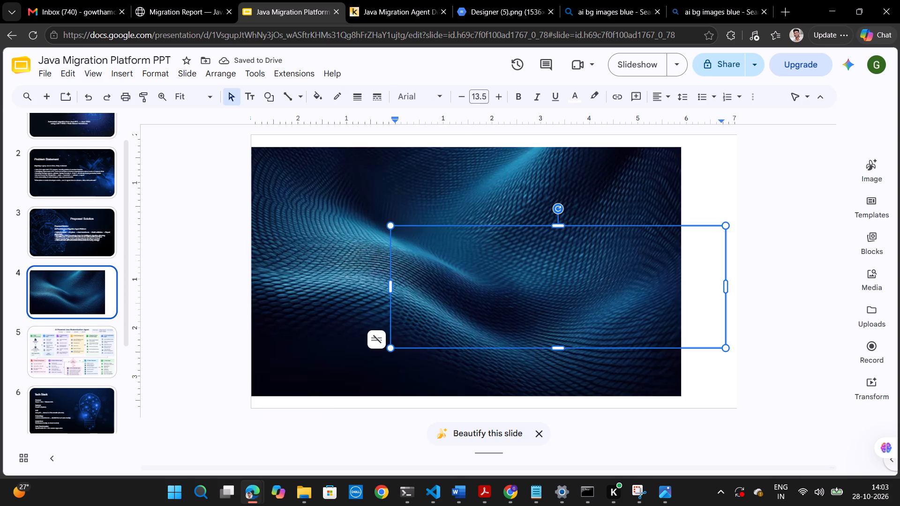
{"action": "left_click", "coordinate": [675, 196]}
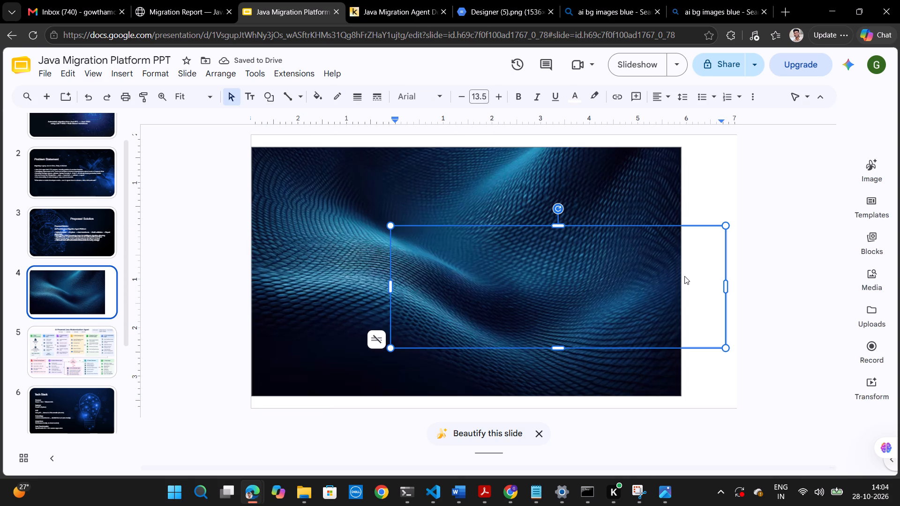
{"action": "left_click_drag", "start_coordinate": [682, 273], "coordinate": [744, 269]}
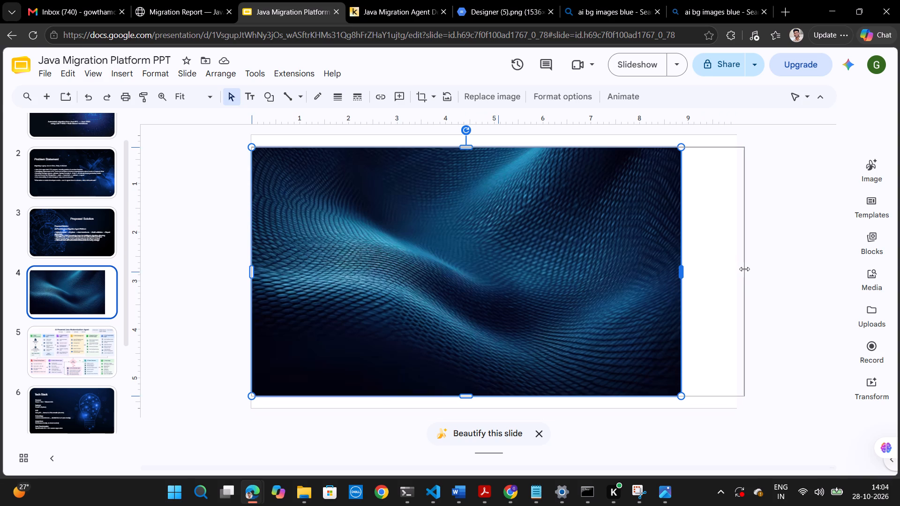
{"action": "left_click_drag", "start_coordinate": [744, 269], "coordinate": [737, 268]}
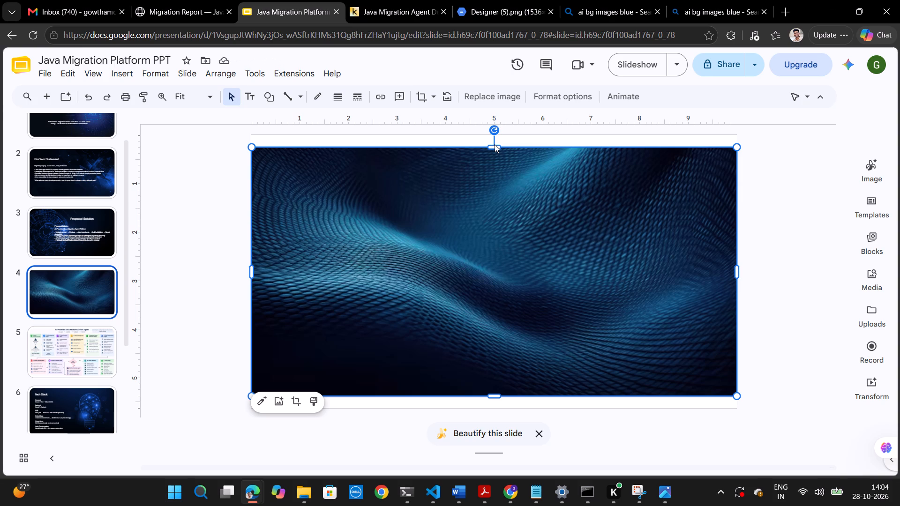
{"action": "left_click_drag", "start_coordinate": [495, 149], "coordinate": [493, 134]}
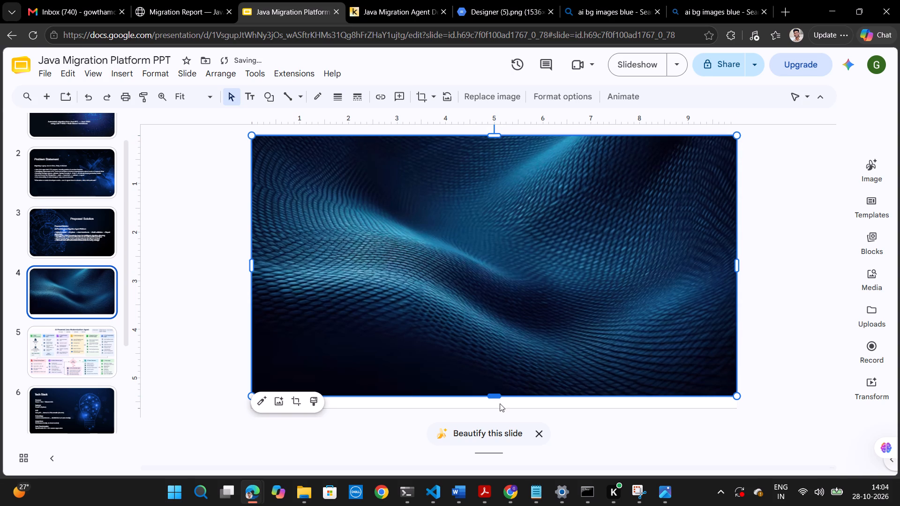
{"action": "left_click_drag", "start_coordinate": [495, 394], "coordinate": [495, 407]}
Recolor the wave-texture image with the dark blue preset in its format options.
{"action": "right_click", "coordinate": [461, 284]}
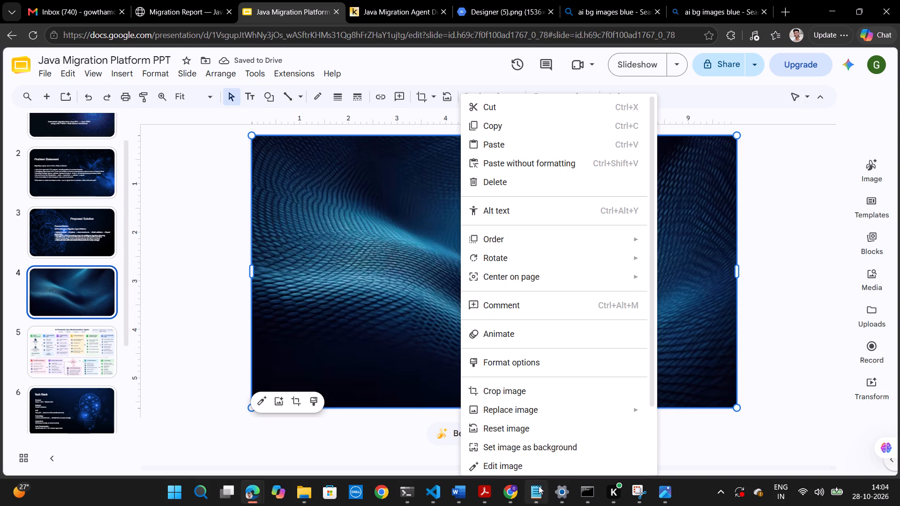
{"action": "scroll", "coordinate": [534, 445], "scroll_direction": "down", "scroll_amount": 2}
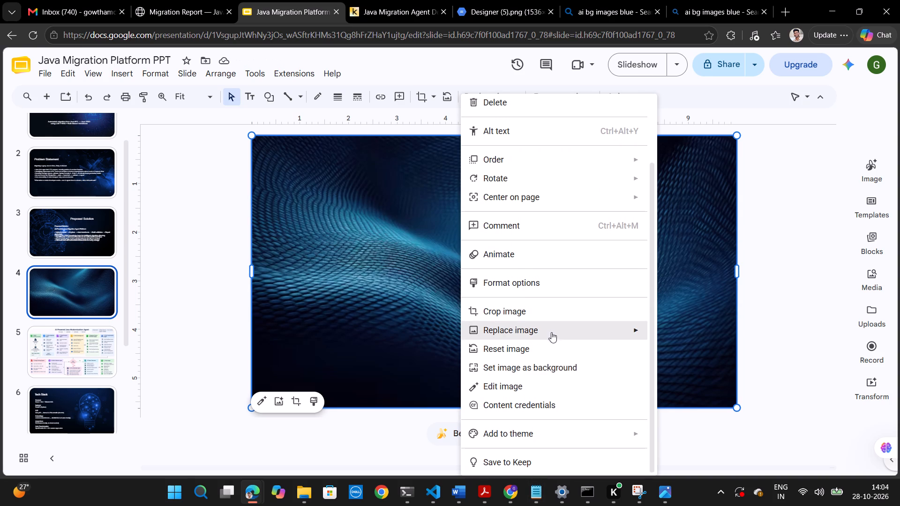
{"action": "left_click", "coordinate": [543, 288]}
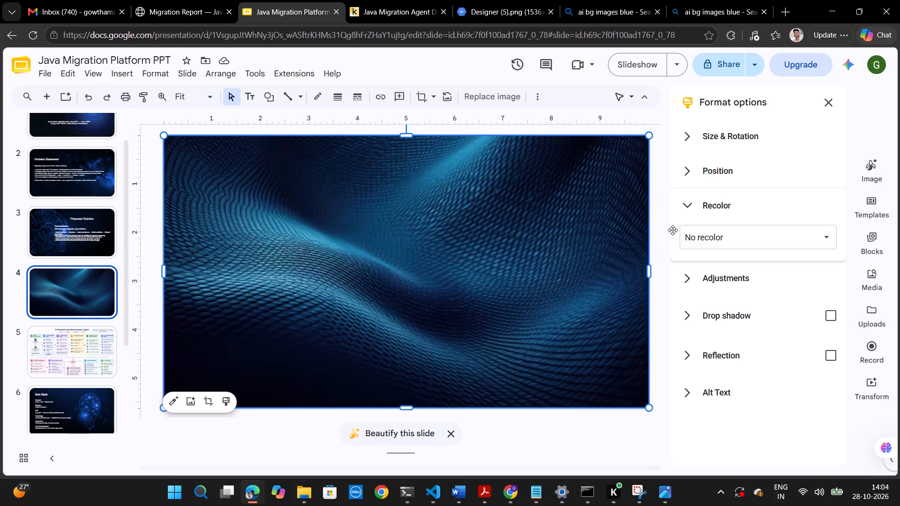
{"action": "left_click", "coordinate": [704, 242]}
{"action": "left_click", "coordinate": [748, 437]}
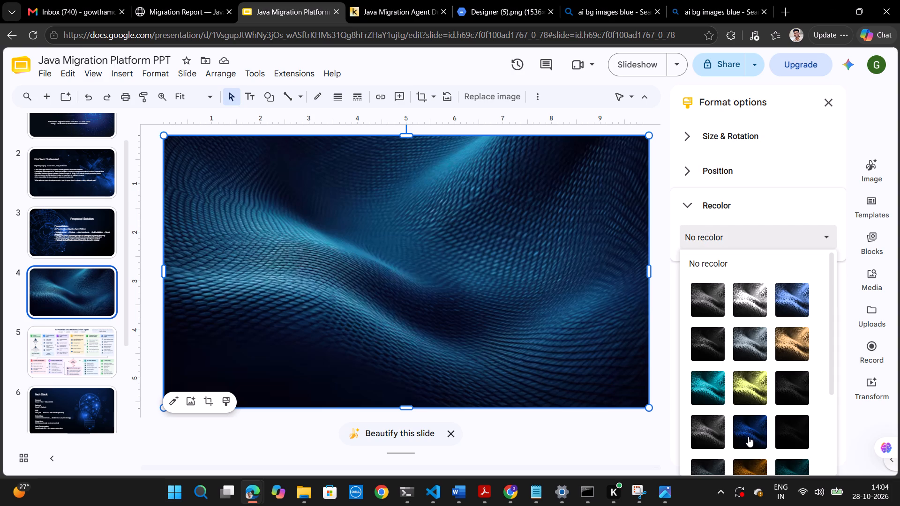
Send the recolored wave-texture image to the back of the duplicated Proposed Solution slide, behind the text.
{"action": "right_click", "coordinate": [225, 231]}
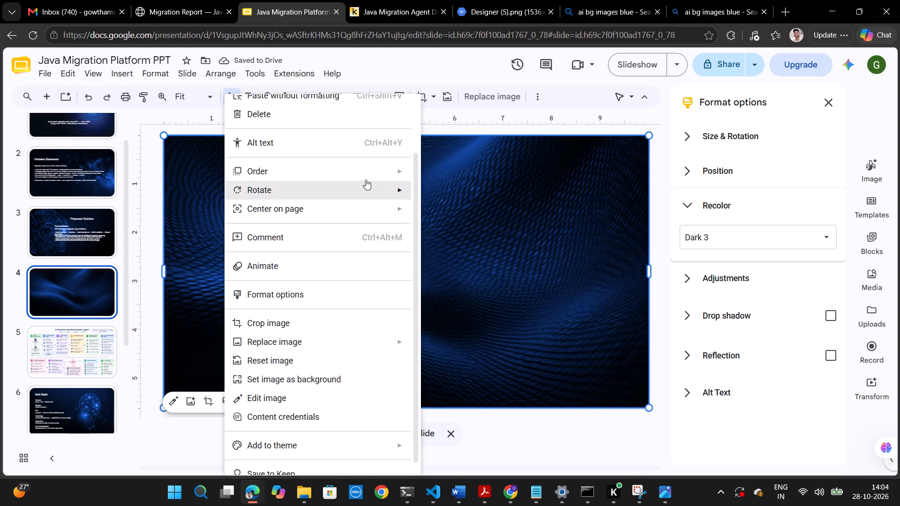
{"action": "left_click", "coordinate": [472, 242]}
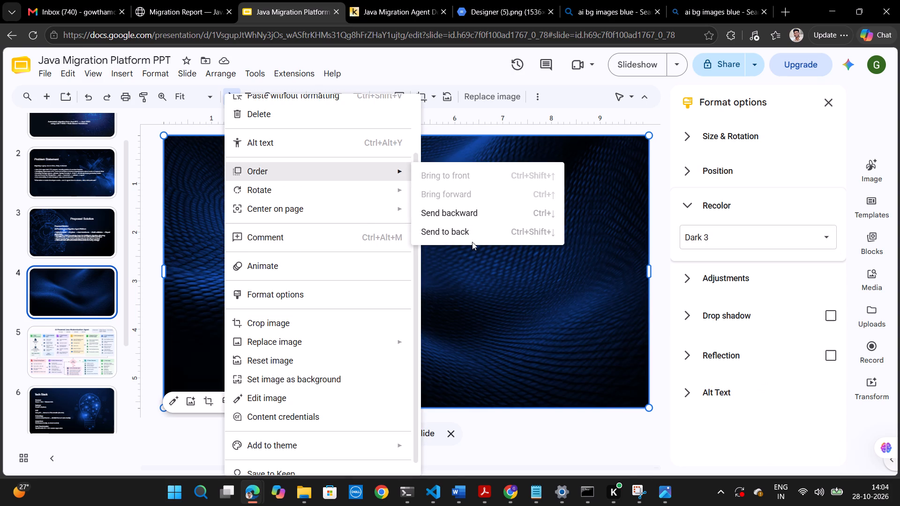
{"action": "left_click", "coordinate": [457, 232]}
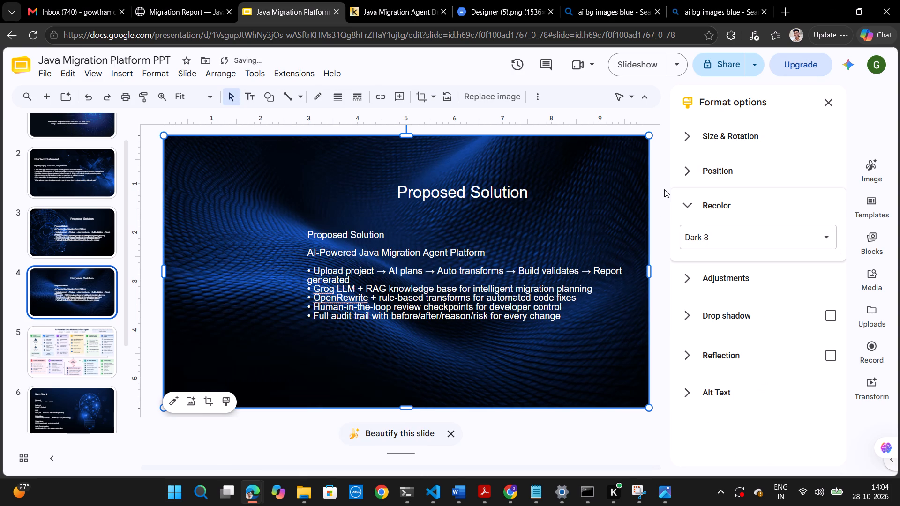
{"action": "left_click", "coordinate": [660, 190]}
Move the body text box left on the slide so its left edge sits near the 2 mark on the horizontal ruler.
{"action": "left_click", "coordinate": [359, 312]}
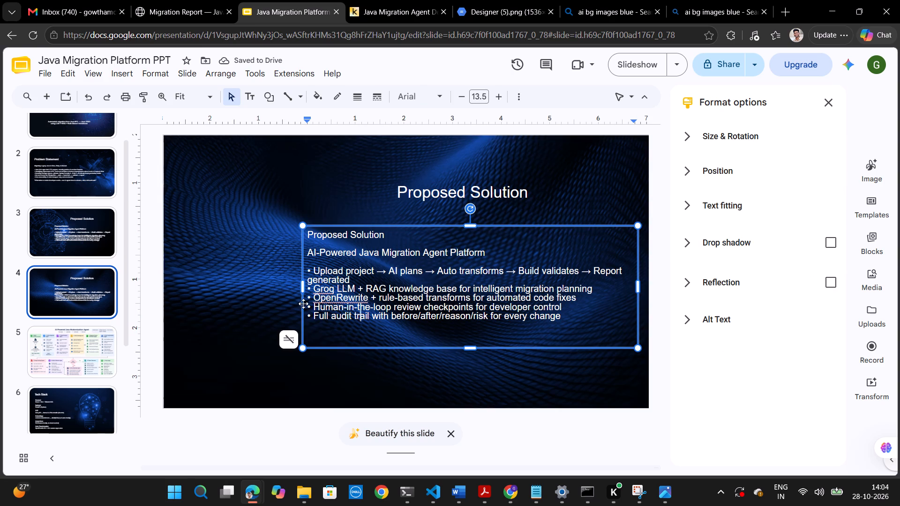
{"action": "left_click_drag", "start_coordinate": [304, 302], "coordinate": [259, 304]}
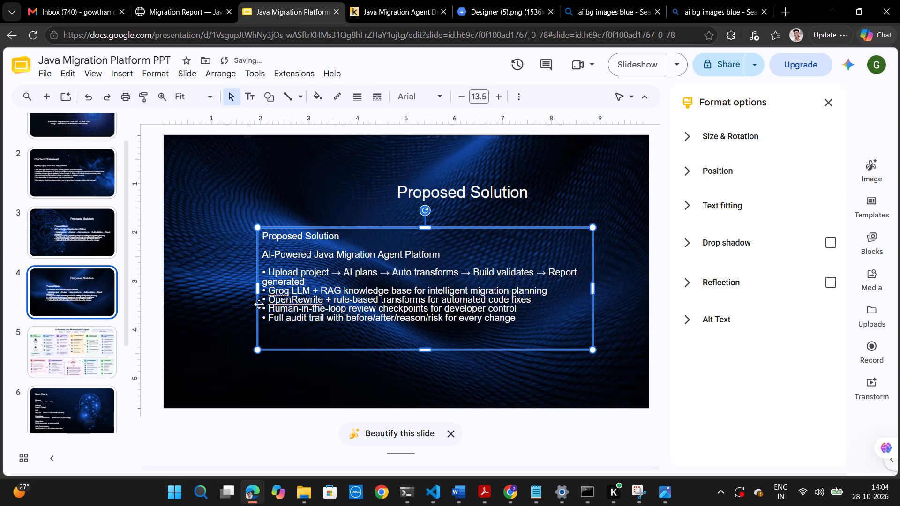
{"action": "left_click", "coordinate": [392, 387]}
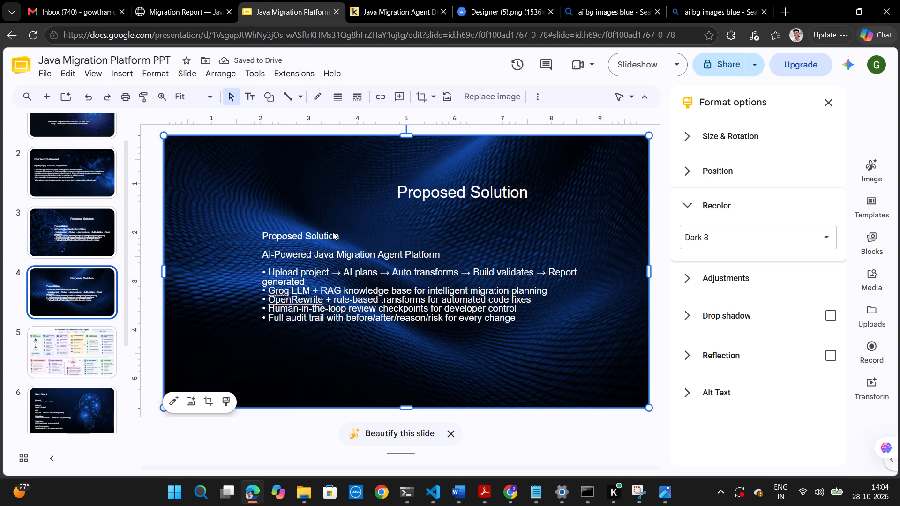
Delete the repeated "Proposed Solution" line at the top of the body text box.
{"action": "left_click_drag", "start_coordinate": [338, 237], "coordinate": [264, 242]}
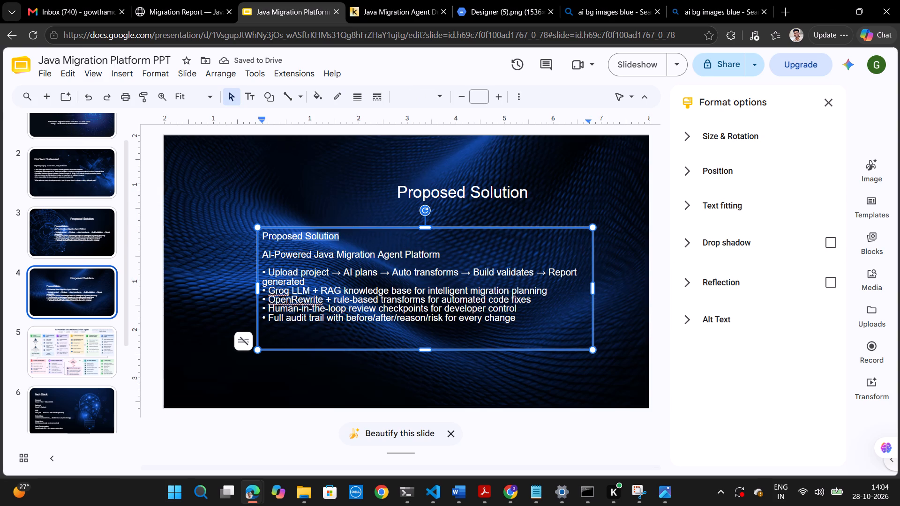
{"action": "left_click_drag", "start_coordinate": [264, 242], "coordinate": [259, 239]}
{"action": "key", "text": "BackSpace"}
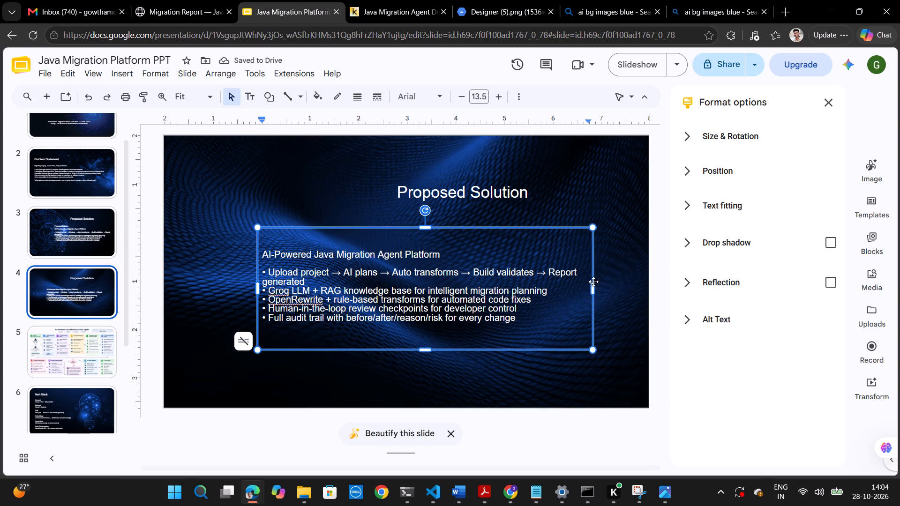
Widen the body text box to the right until the "Upload project" bullet fits on one line.
{"action": "left_click_drag", "start_coordinate": [592, 285], "coordinate": [629, 285]}
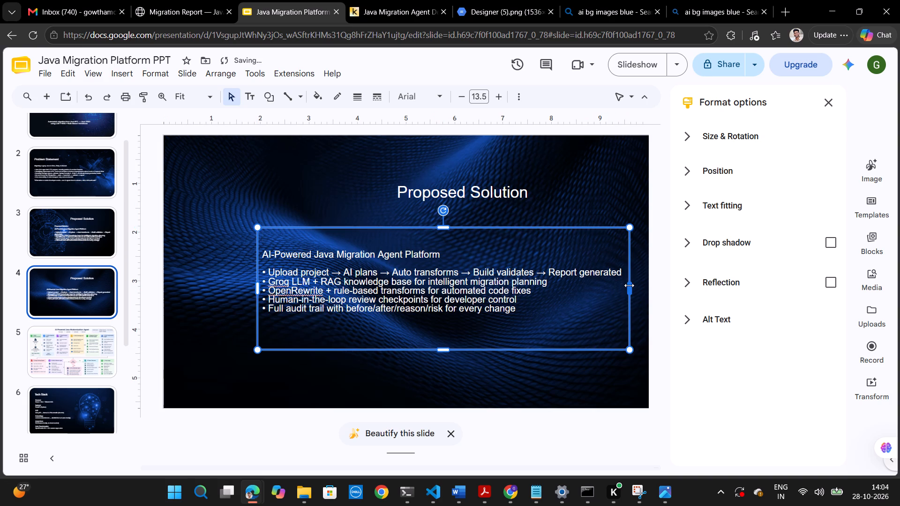
{"action": "left_click", "coordinate": [472, 379]}
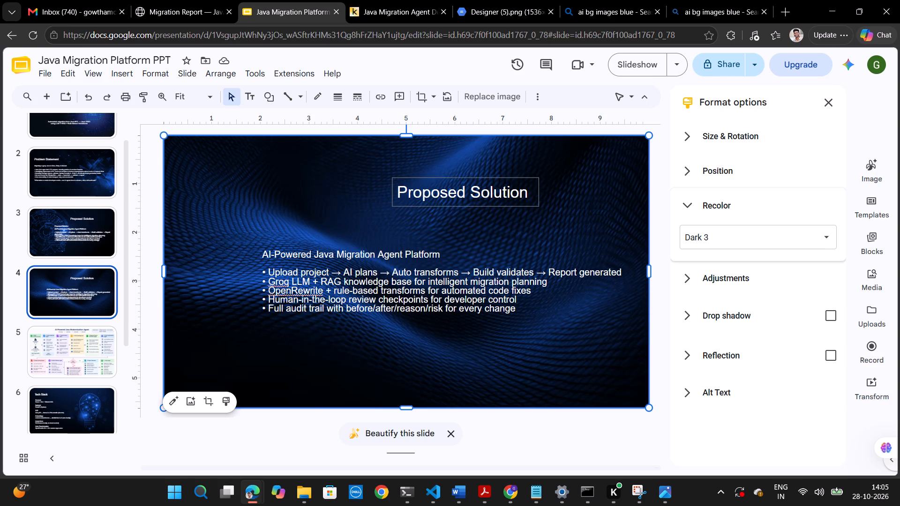
Select the "Proposed Solution" title text box on the duplicated slide.
{"action": "left_click", "coordinate": [464, 206]}
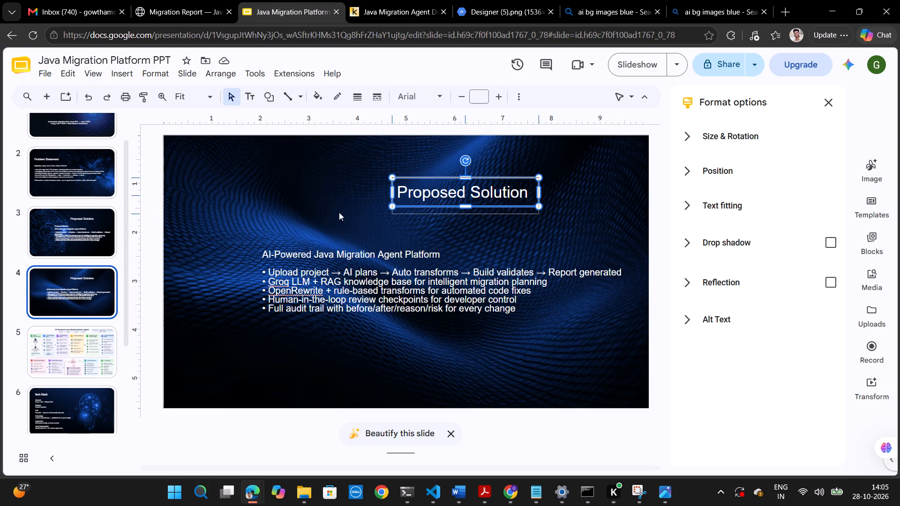
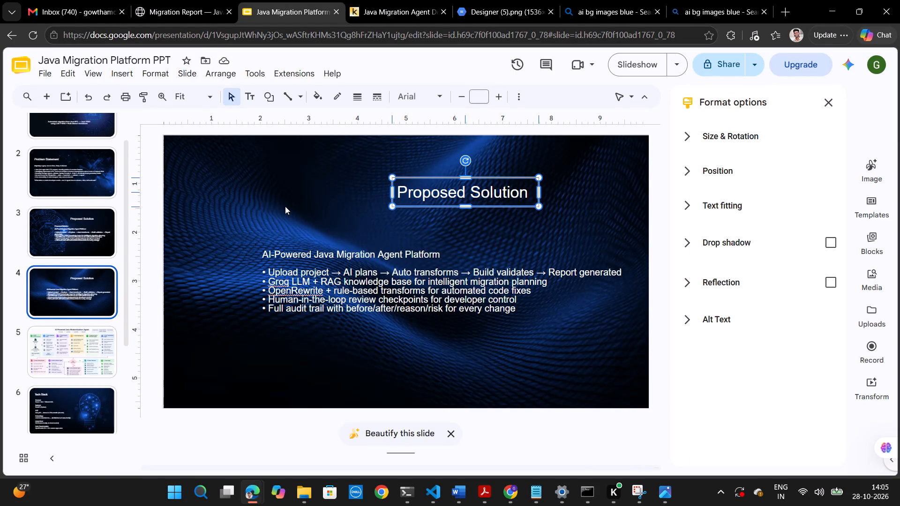
Move the "Proposed Solution" title left so its box's left edge sits near the 1 mark on the horizontal ruler.
{"action": "left_click_drag", "start_coordinate": [455, 208], "coordinate": [325, 215]}
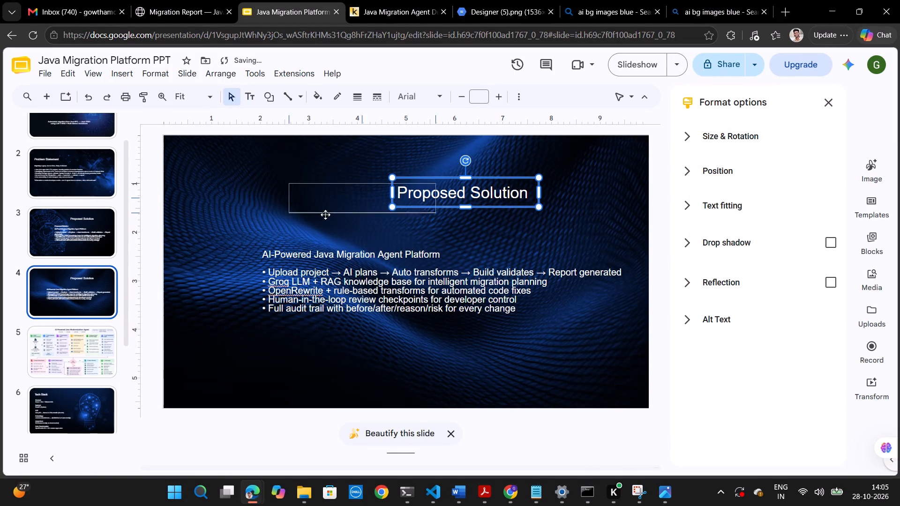
{"action": "left_click_drag", "start_coordinate": [325, 215], "coordinate": [277, 216]}
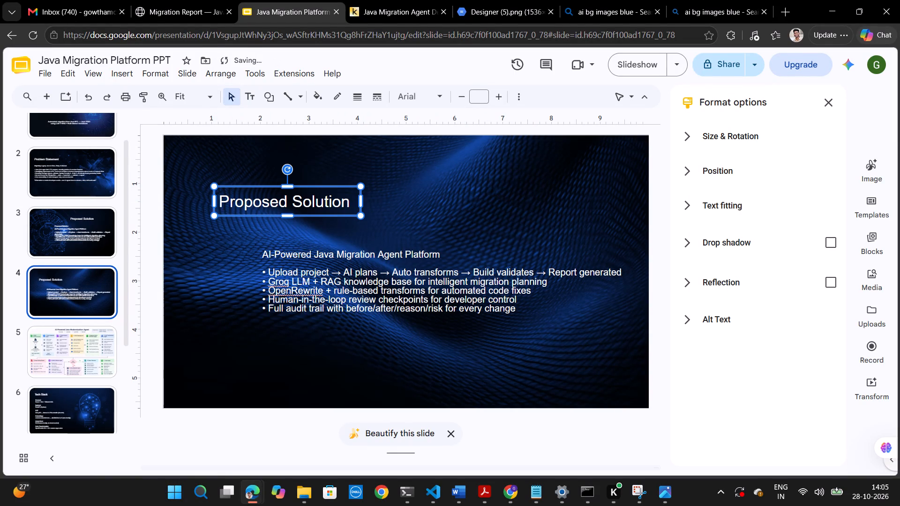
{"action": "left_click", "coordinate": [309, 201]}
{"action": "left_click", "coordinate": [408, 213]}
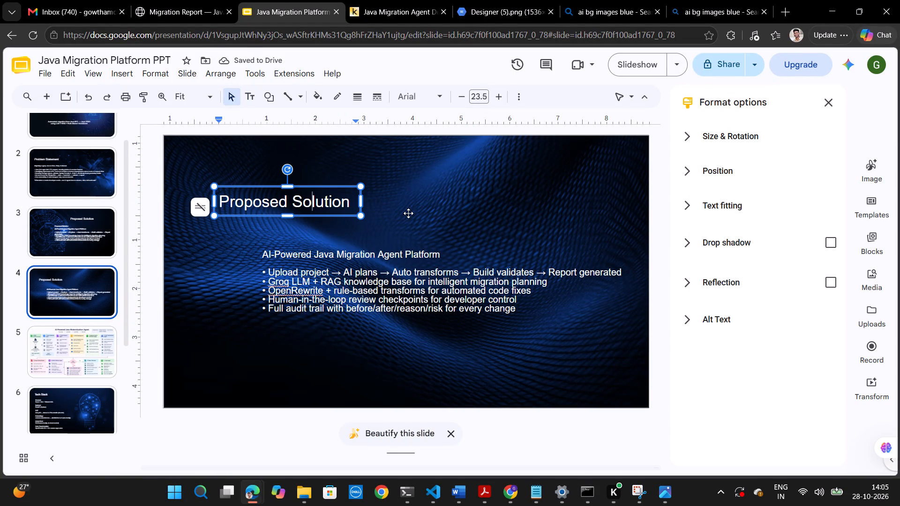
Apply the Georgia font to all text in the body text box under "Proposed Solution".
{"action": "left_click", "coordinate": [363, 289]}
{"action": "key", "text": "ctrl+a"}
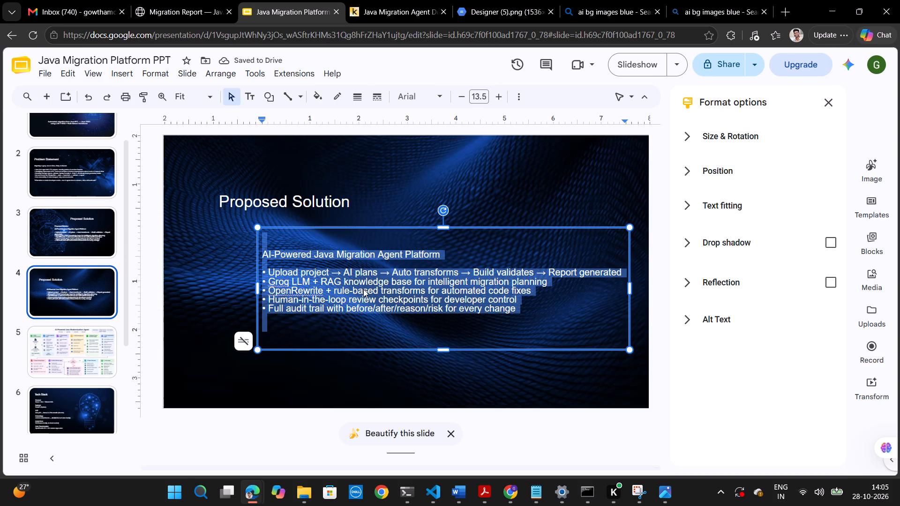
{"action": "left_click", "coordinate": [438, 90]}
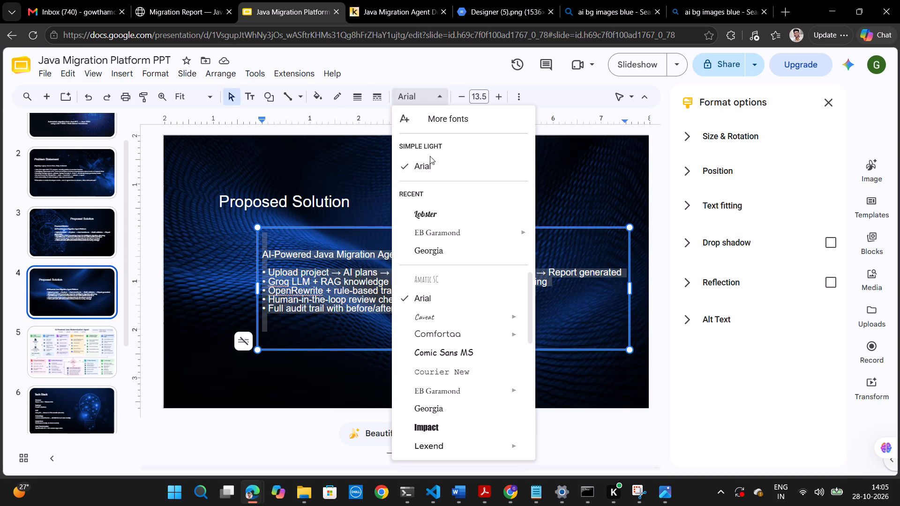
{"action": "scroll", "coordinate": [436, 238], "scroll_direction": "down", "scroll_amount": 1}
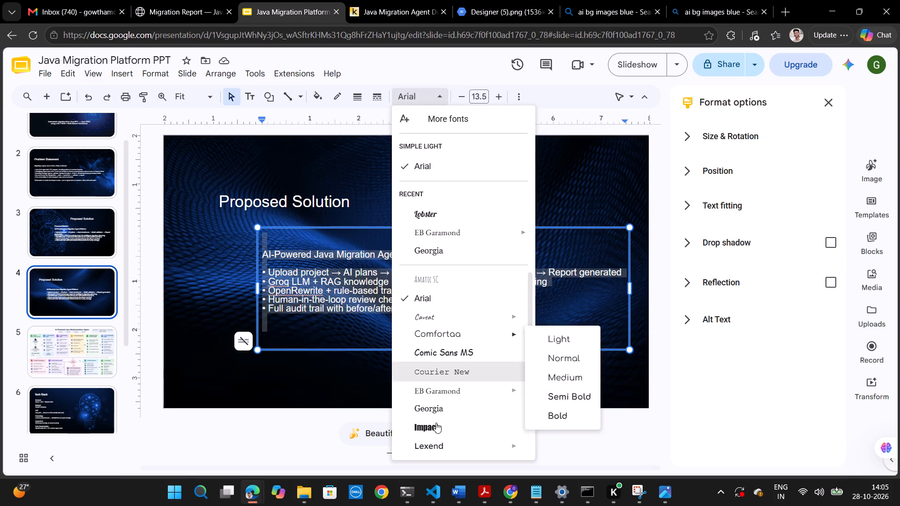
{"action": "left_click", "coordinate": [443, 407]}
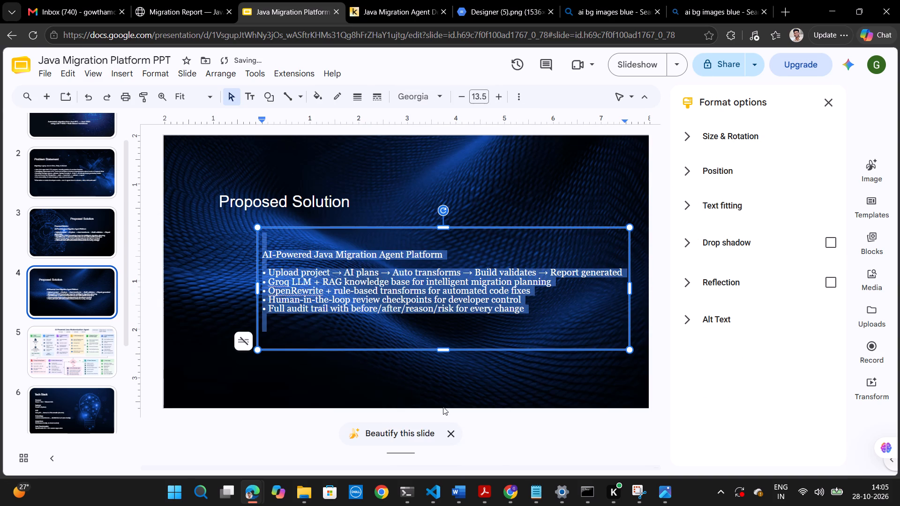
Set the font of all the body text on the Proposed Solution slide to Lora.
{"action": "left_click", "coordinate": [427, 104]}
{"action": "scroll", "coordinate": [438, 237], "scroll_direction": "down", "scroll_amount": 4}
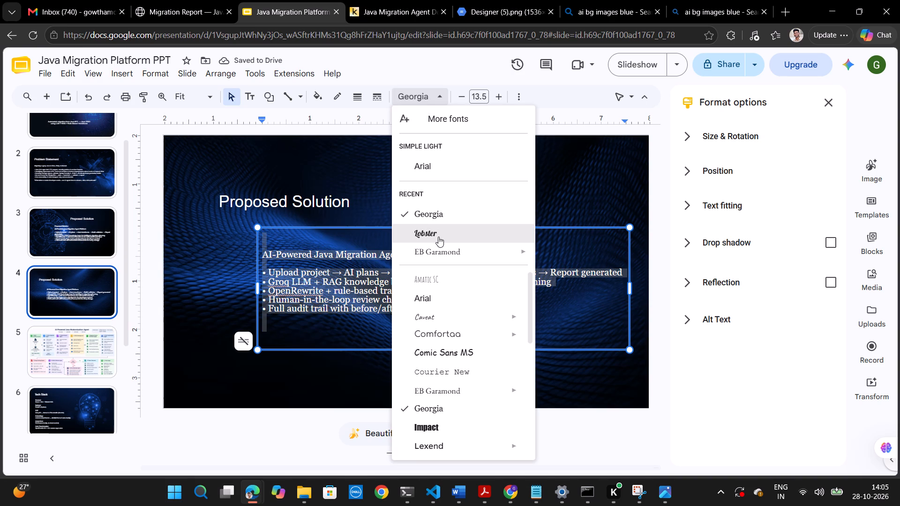
{"action": "scroll", "coordinate": [445, 319], "scroll_direction": "down", "scroll_amount": 2}
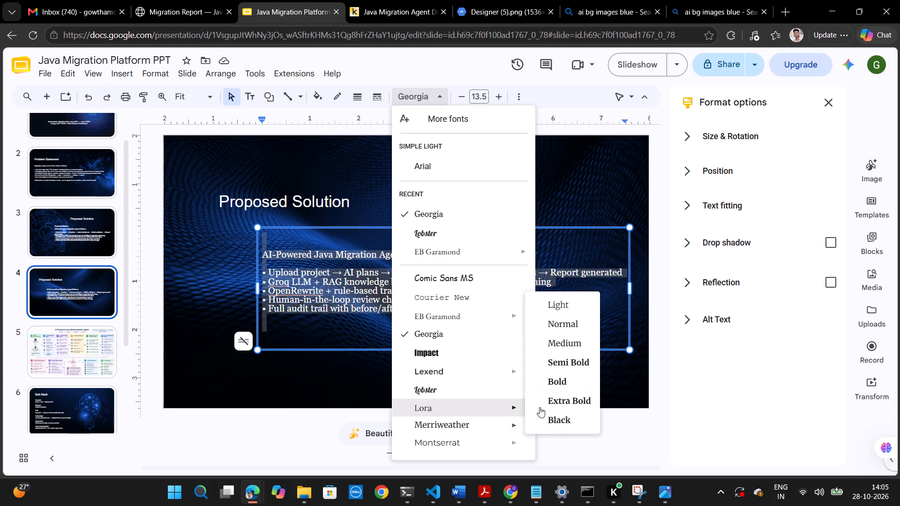
{"action": "left_click", "coordinate": [564, 366]}
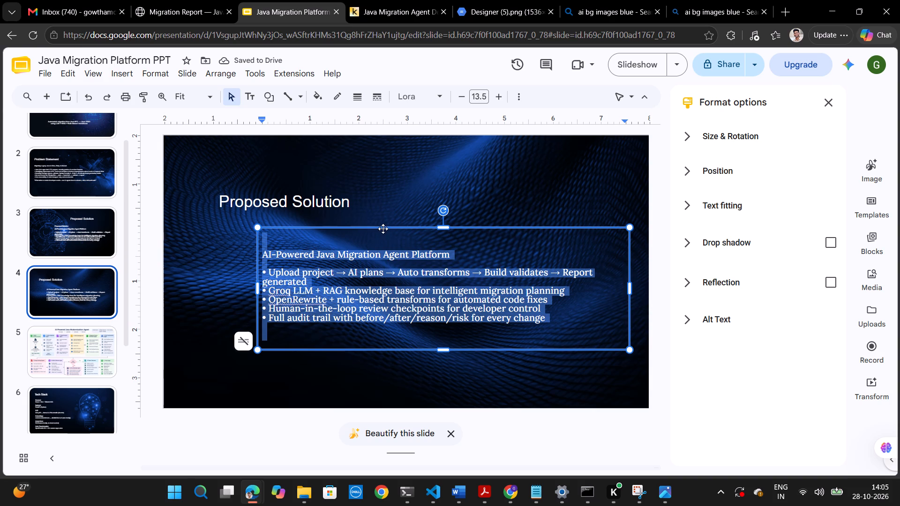
Shift the body text box slightly left and widen it rightward until the "Upload project" bullet fits on one line.
{"action": "left_click_drag", "start_coordinate": [383, 229], "coordinate": [354, 229]}
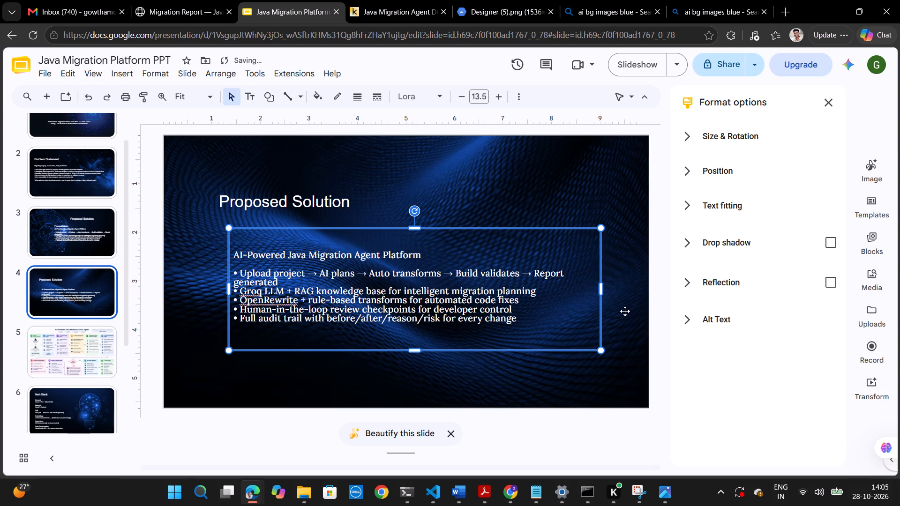
{"action": "left_click_drag", "start_coordinate": [601, 287], "coordinate": [636, 284]}
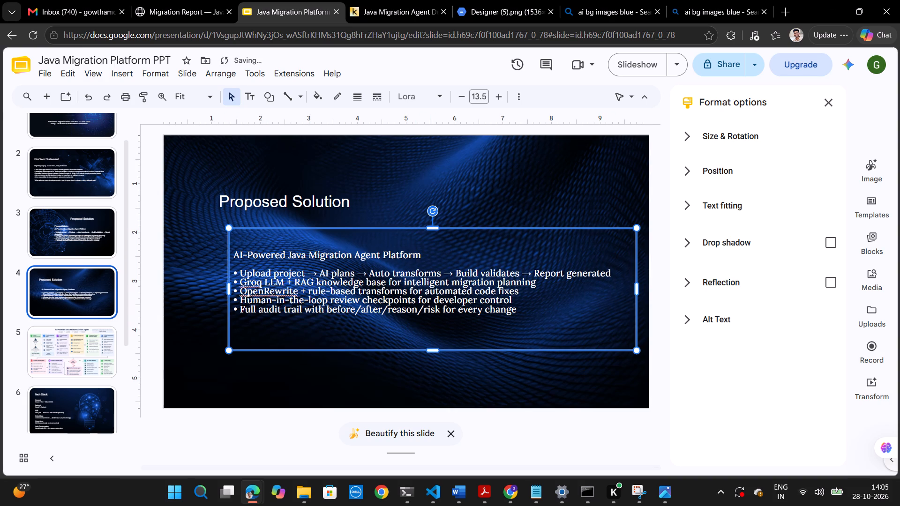
Close the format options and increase the line spacing of the five bullets on the Proposed Solution slide.
{"action": "left_click_drag", "start_coordinate": [514, 310], "coordinate": [297, 292]}
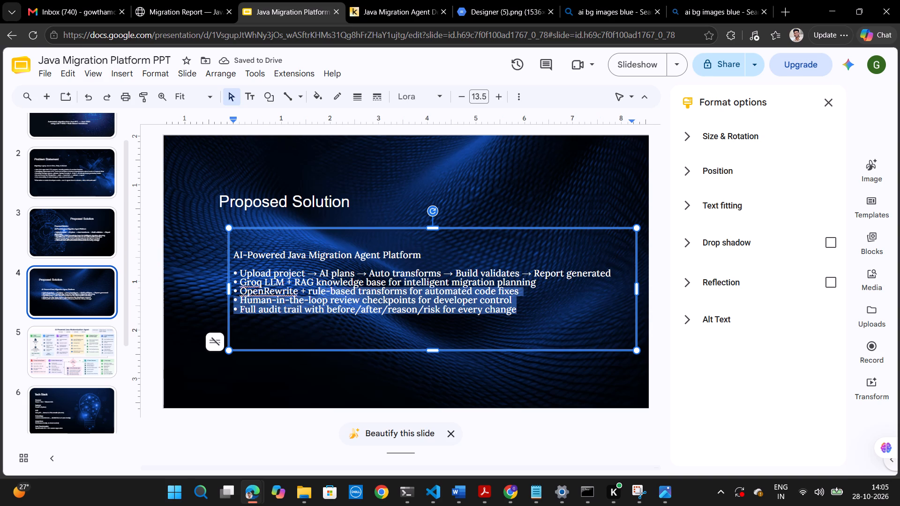
{"action": "left_click_drag", "start_coordinate": [297, 292], "coordinate": [236, 271]}
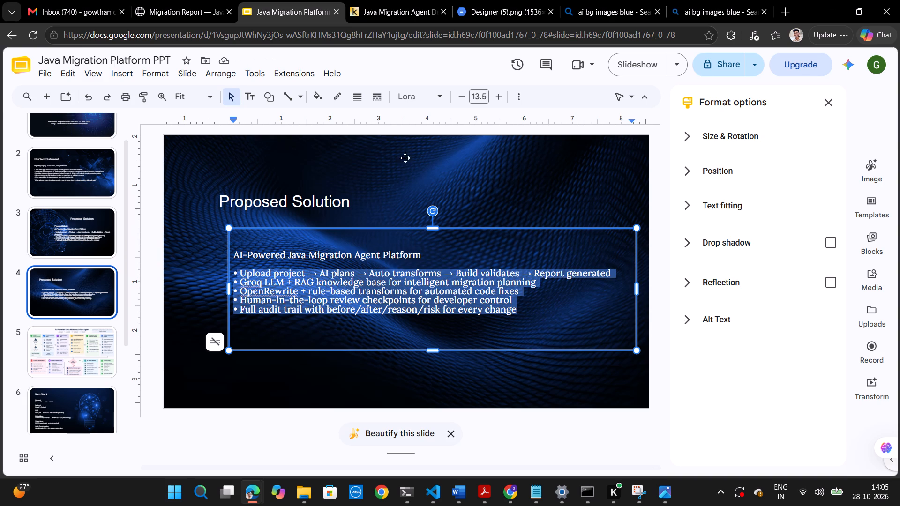
{"action": "left_click", "coordinate": [831, 99]}
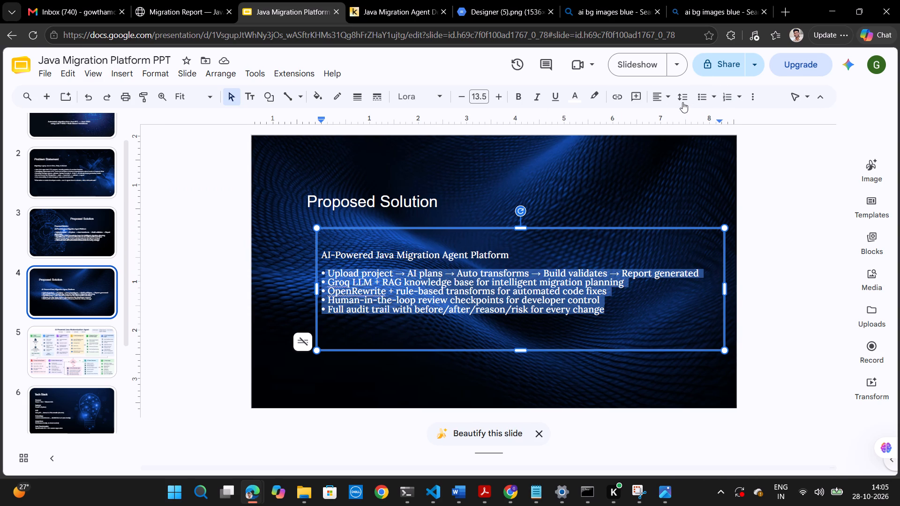
{"action": "left_click", "coordinate": [682, 102]}
{"action": "left_click", "coordinate": [697, 136]}
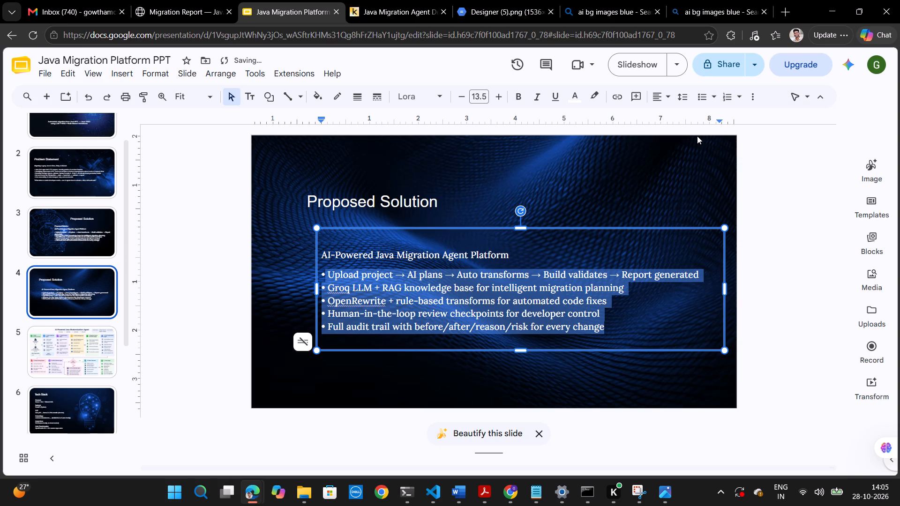
{"action": "left_click", "coordinate": [750, 324]}
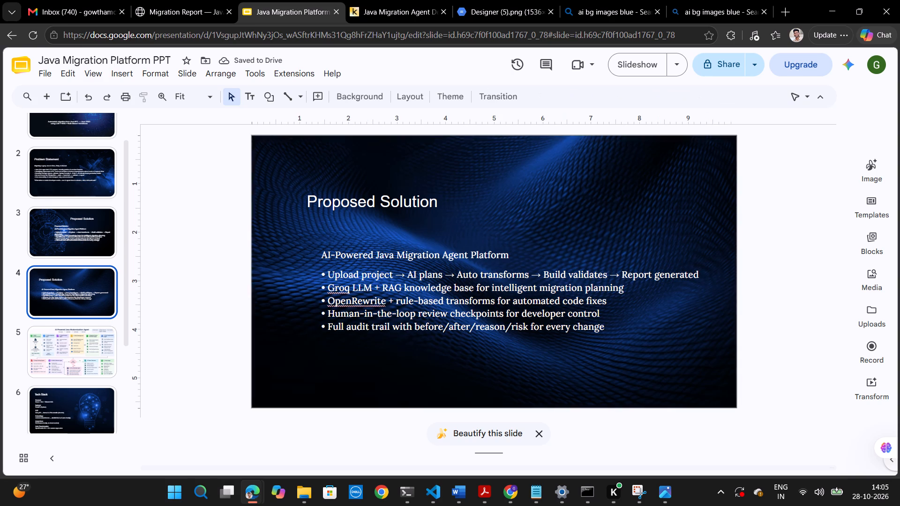
{"action": "left_click", "coordinate": [582, 386]}
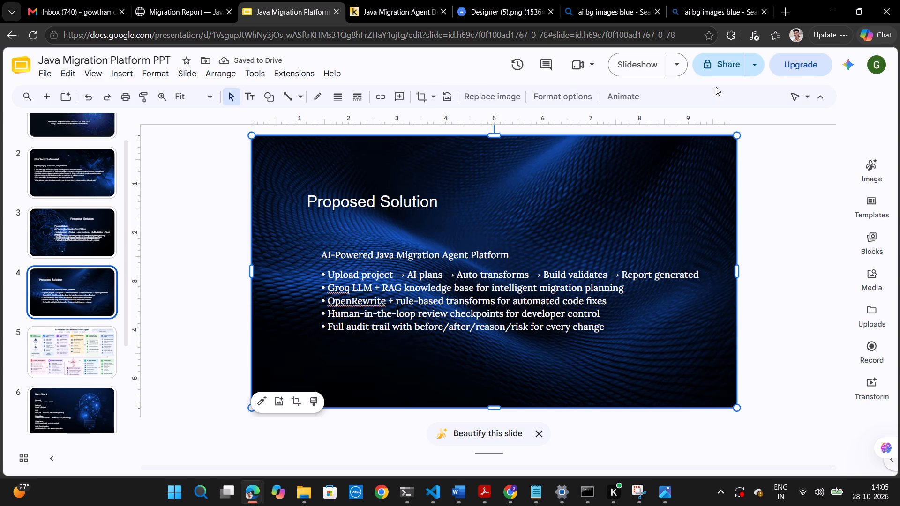
Preview the restyled Proposed Solution slide in the slideshow and compare it with the slides before and after it.
{"action": "left_click", "coordinate": [631, 69]}
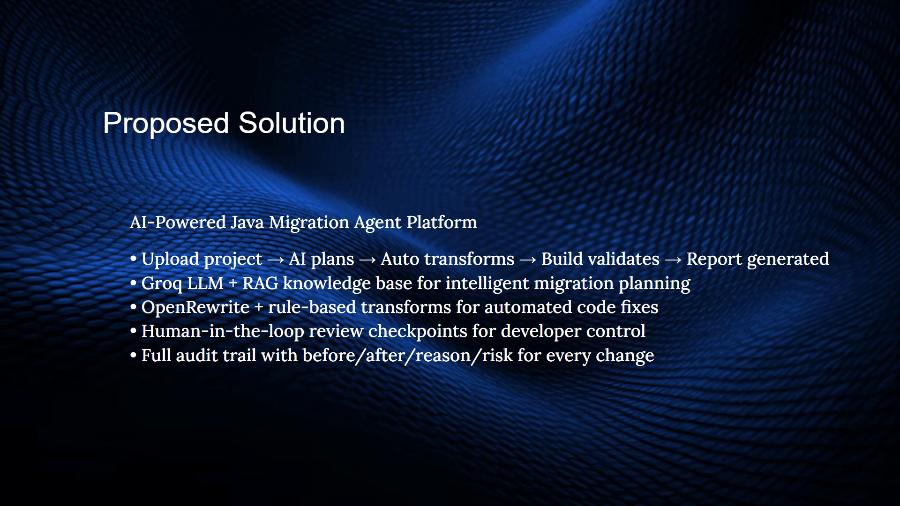
{"action": "key", "text": "Right"}
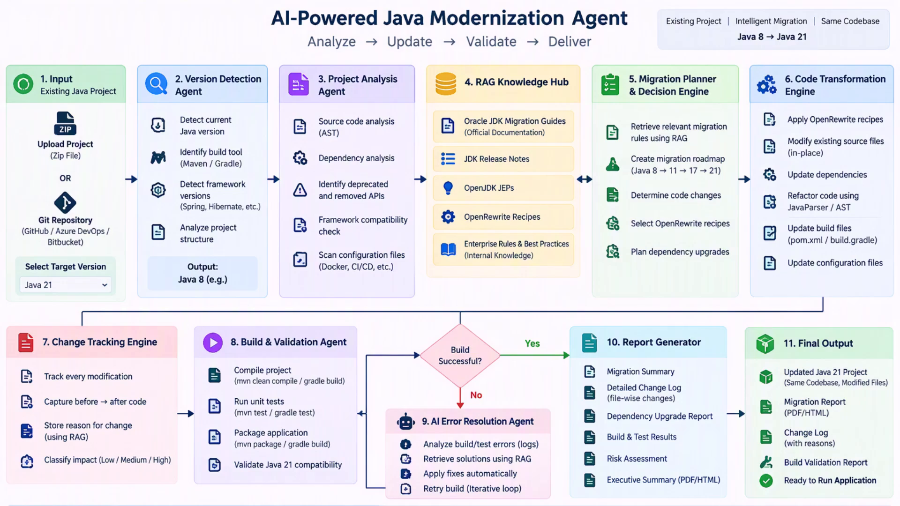
{"action": "key", "text": "Left"}
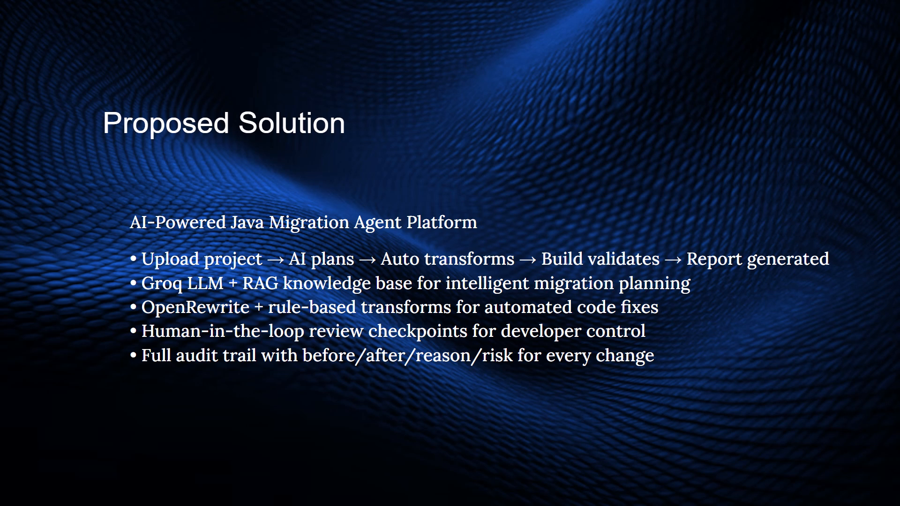
{"action": "key", "text": "Left"}
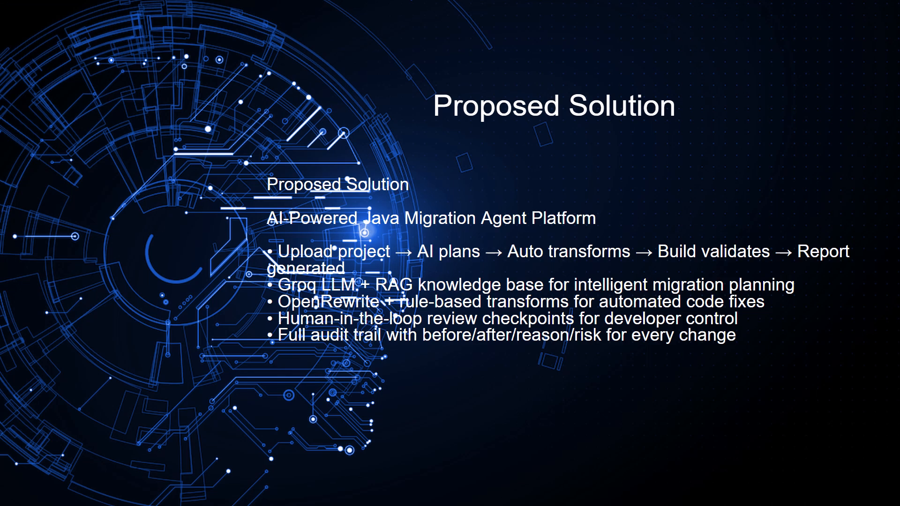
{"action": "key", "text": "Escape"}
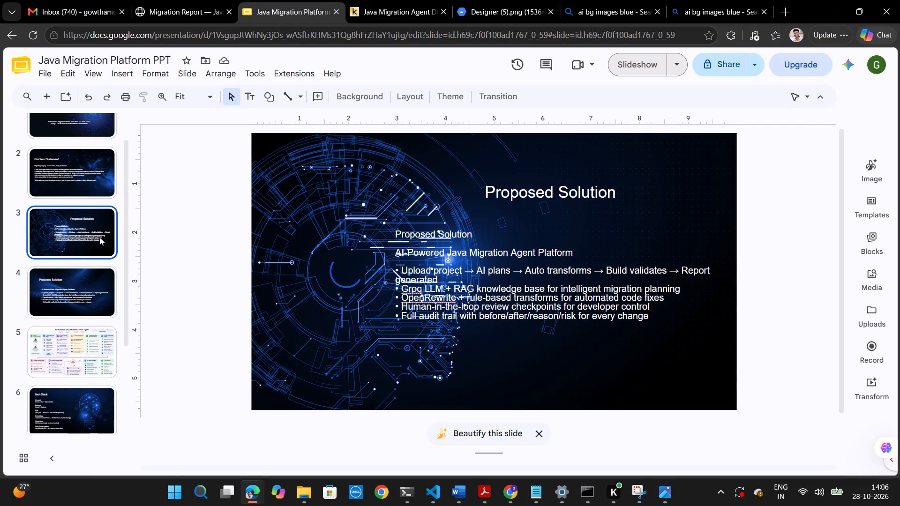
Delete the older Proposed Solution slide with the circuit-head background.
{"action": "left_click", "coordinate": [90, 238]}
{"action": "key", "text": "Delete"}
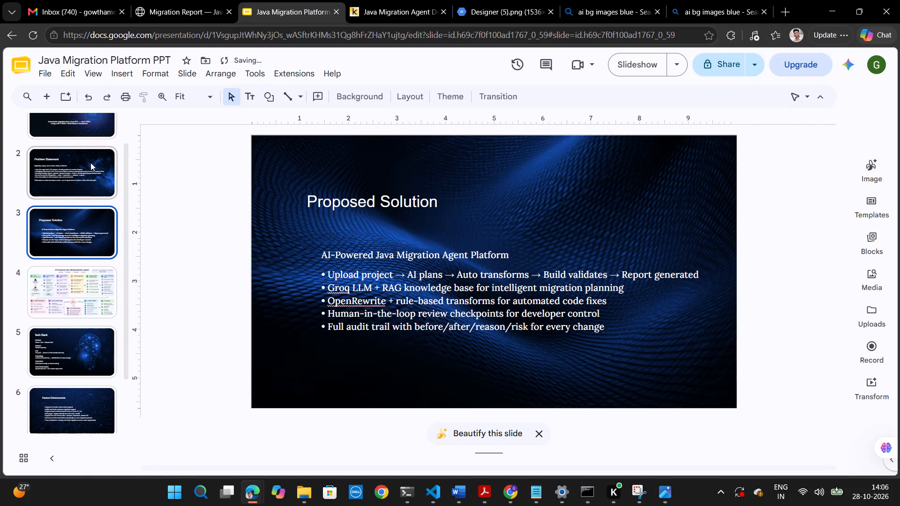
Set the font of all the body text on the Problem Statement slide to Lora Medium.
{"action": "left_click", "coordinate": [90, 163]}
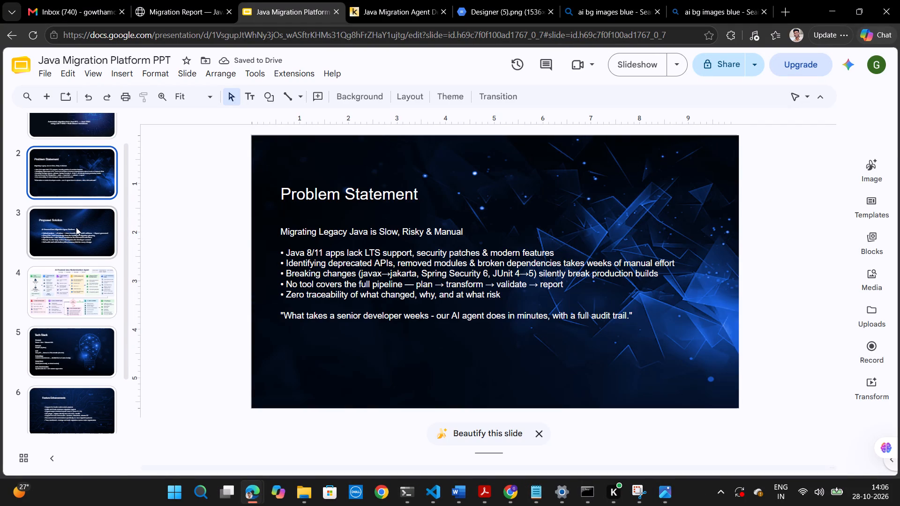
{"action": "left_click", "coordinate": [69, 231]}
{"action": "left_click", "coordinate": [65, 189]}
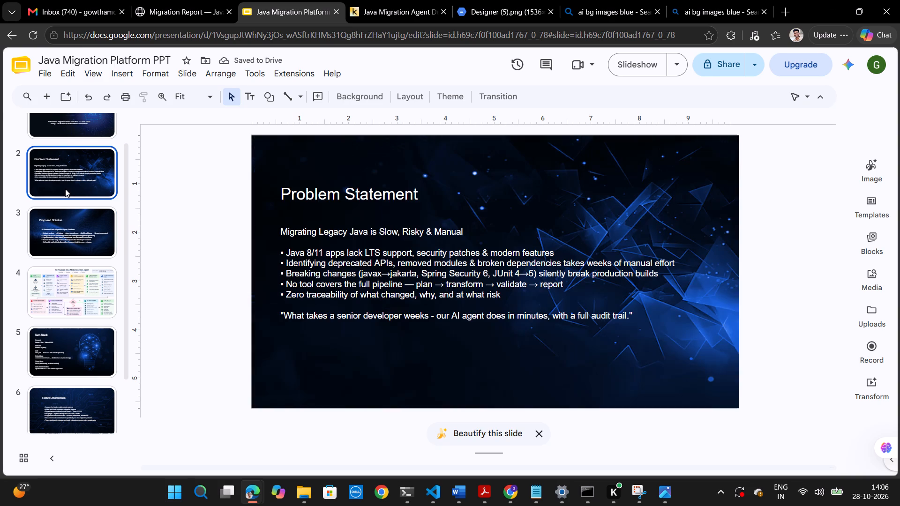
{"action": "left_click", "coordinate": [396, 284]}
{"action": "key", "text": "ctrl+a"}
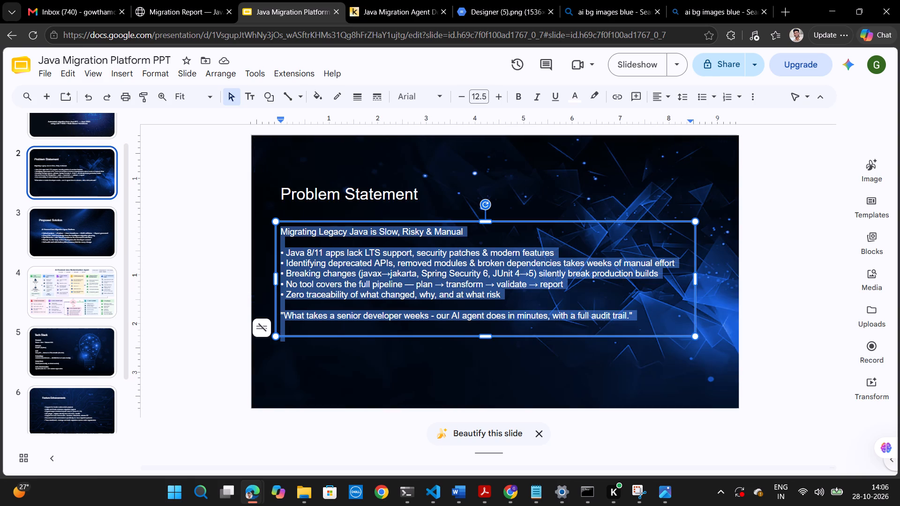
{"action": "left_click", "coordinate": [435, 99]}
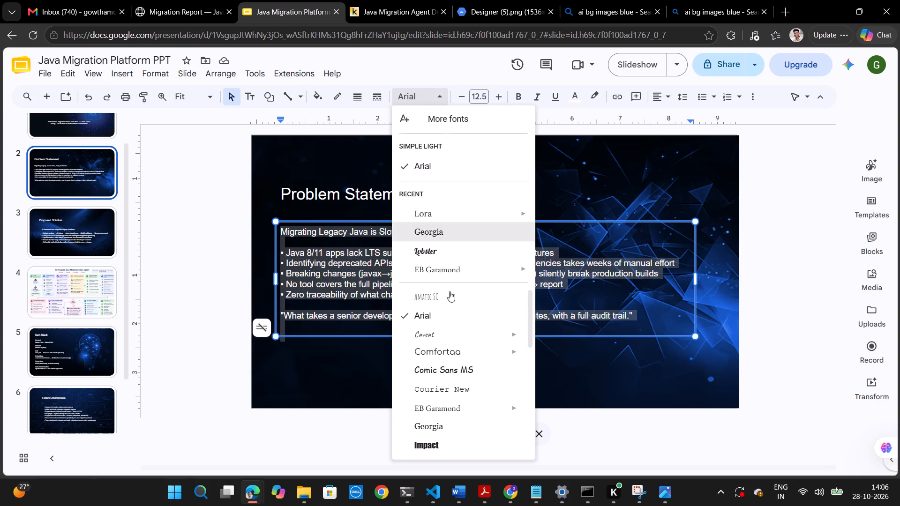
{"action": "scroll", "coordinate": [455, 340], "scroll_direction": "down", "scroll_amount": 2}
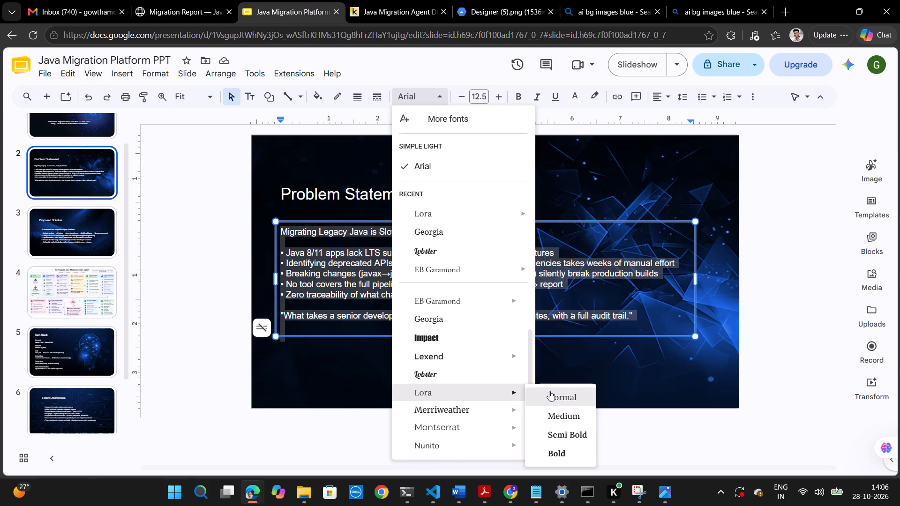
{"action": "left_click", "coordinate": [562, 412]}
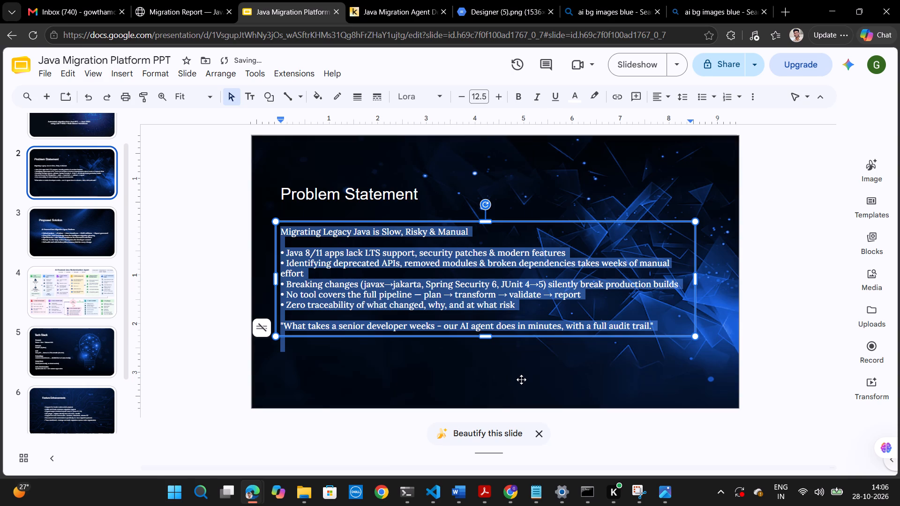
{"action": "left_click", "coordinate": [521, 379]}
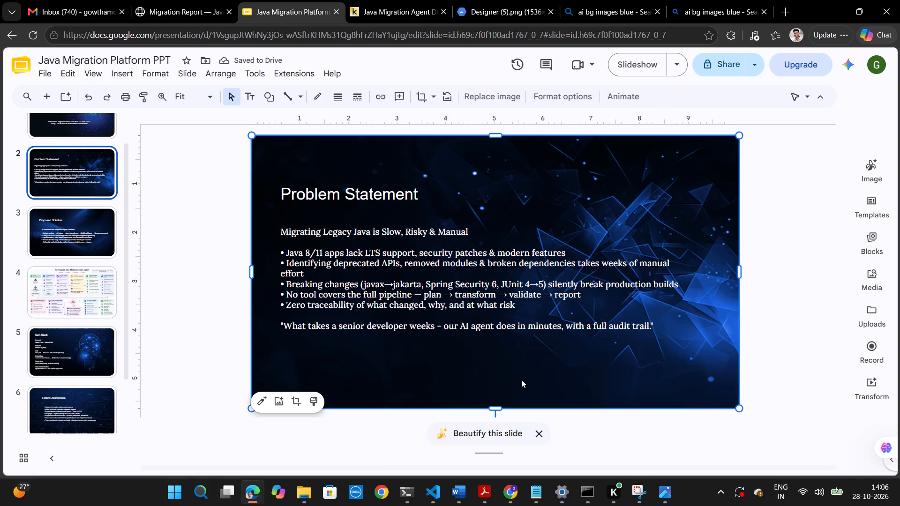
Set the font of the two-line subtitle on the title slide to Lora Medium.
{"action": "scroll", "coordinate": [62, 176], "scroll_direction": "up", "scroll_amount": 1}
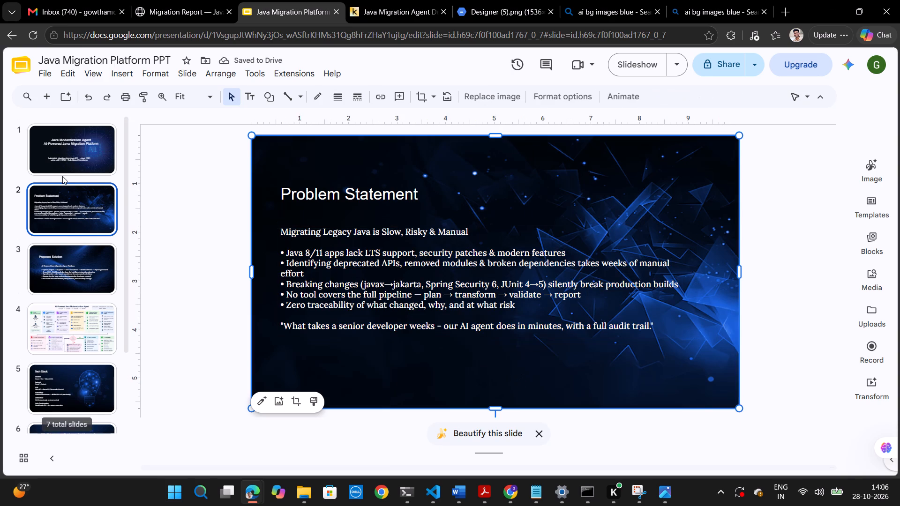
{"action": "left_click", "coordinate": [62, 176]}
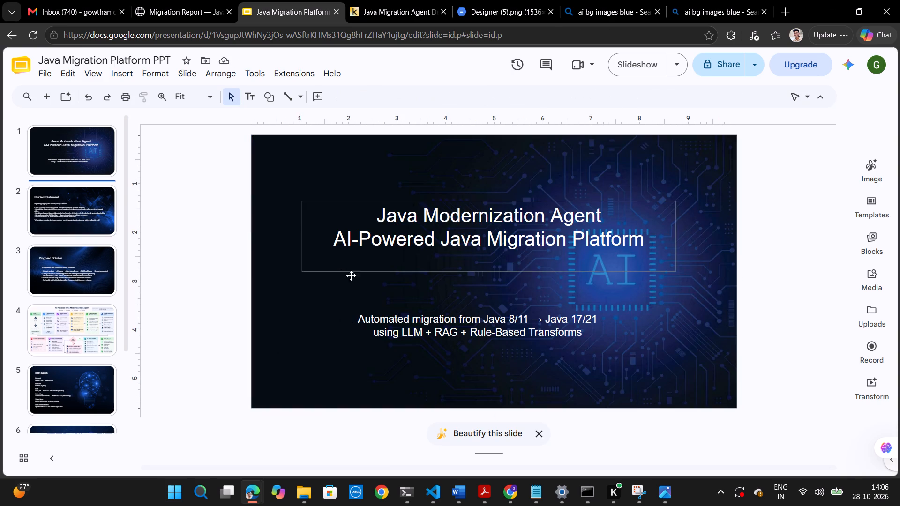
{"action": "left_click", "coordinate": [448, 331]}
{"action": "key", "text": "ctrl+a"}
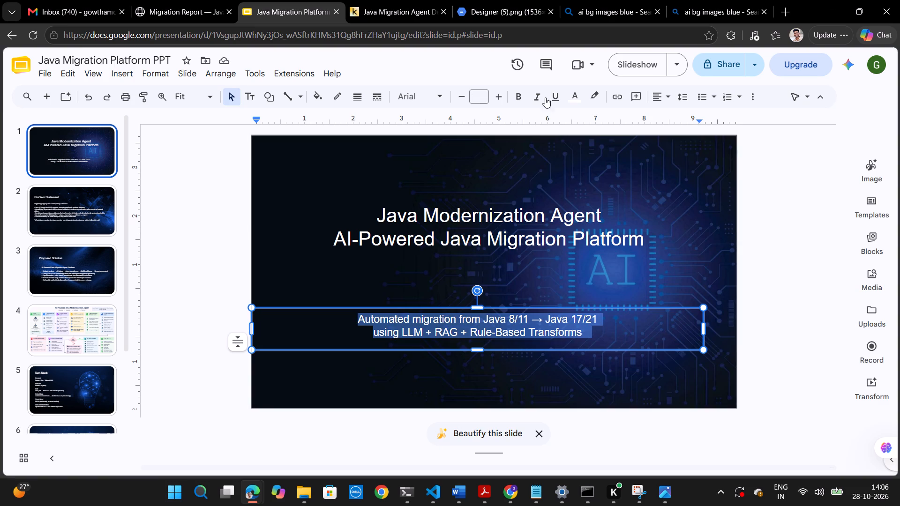
{"action": "left_click", "coordinate": [430, 93]}
{"action": "scroll", "coordinate": [449, 327], "scroll_direction": "down", "scroll_amount": 1}
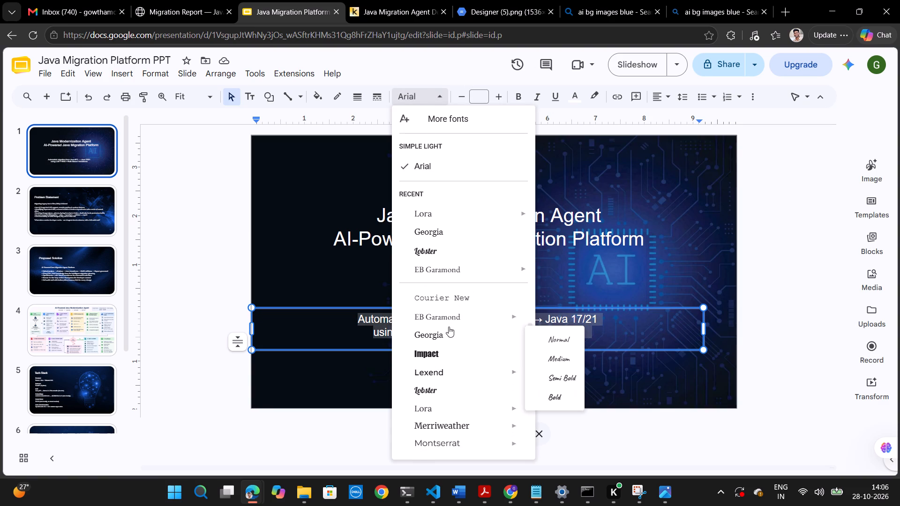
{"action": "scroll", "coordinate": [449, 327], "scroll_direction": "down", "scroll_amount": 1}
{"action": "left_click", "coordinate": [558, 365]}
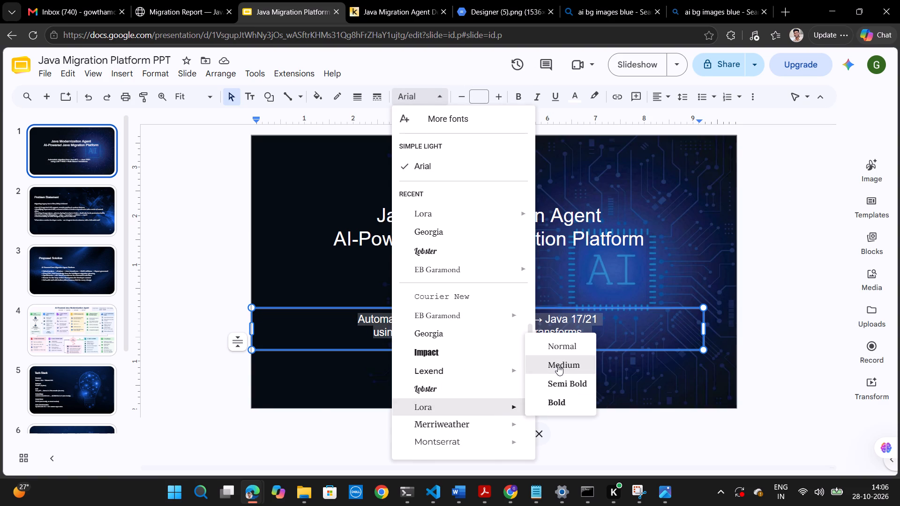
{"action": "left_click", "coordinate": [504, 387]}
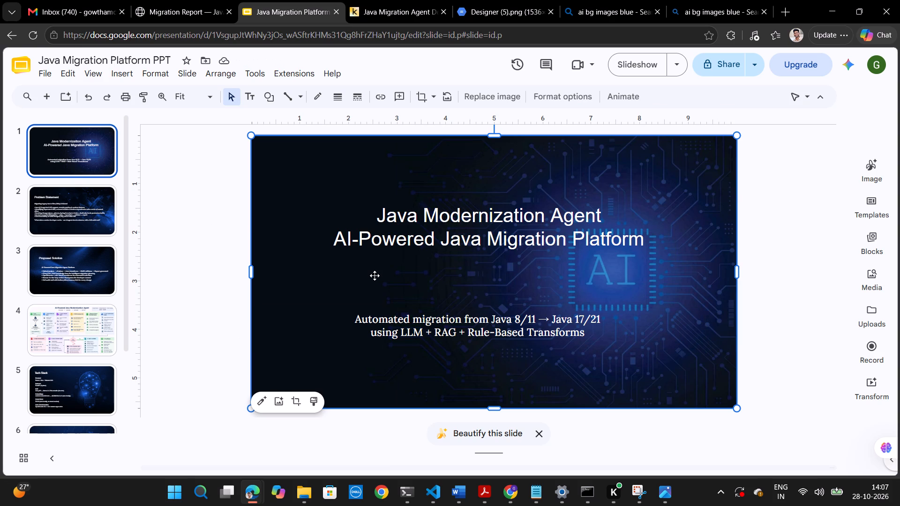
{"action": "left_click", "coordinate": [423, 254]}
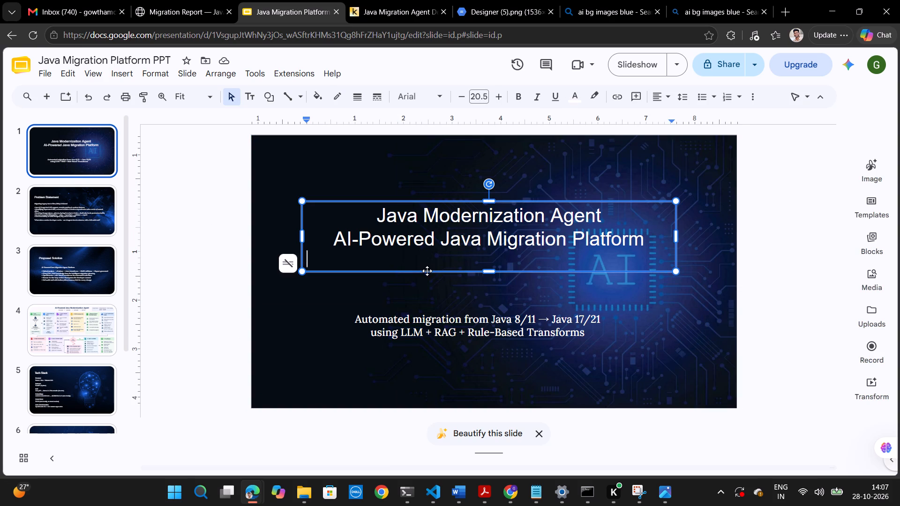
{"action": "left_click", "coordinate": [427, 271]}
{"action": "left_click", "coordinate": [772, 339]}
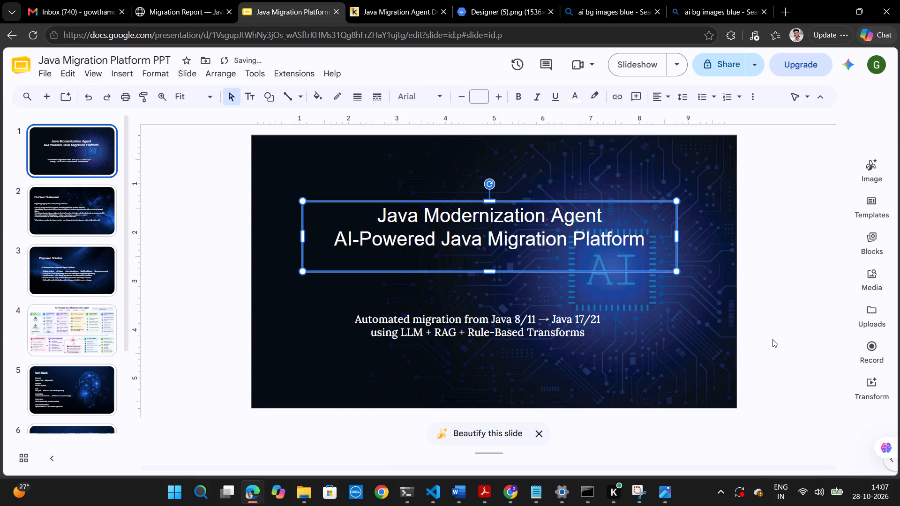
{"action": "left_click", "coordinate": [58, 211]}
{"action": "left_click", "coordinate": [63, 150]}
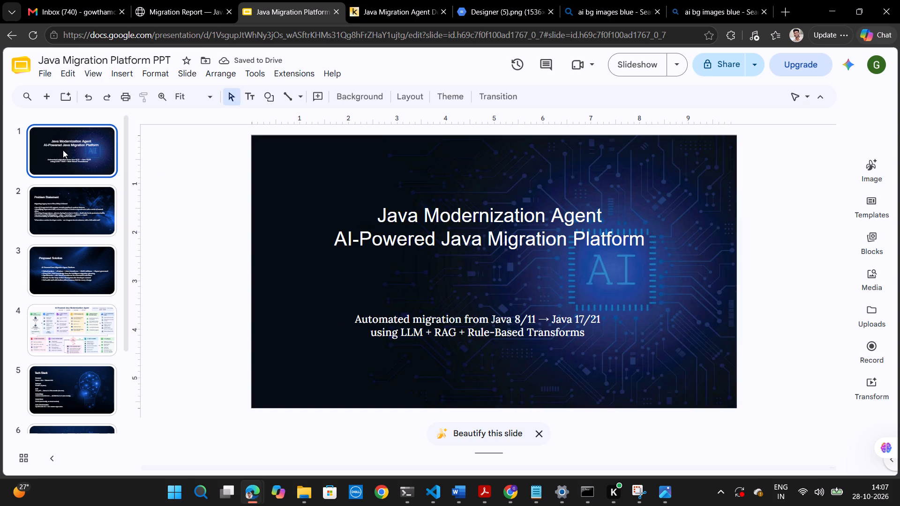
Draw a thin, light horizontal bar beneath the title on the first slide, starting at the left end of "AI-Powered Java Migration Platform".
{"action": "left_click", "coordinate": [274, 103]}
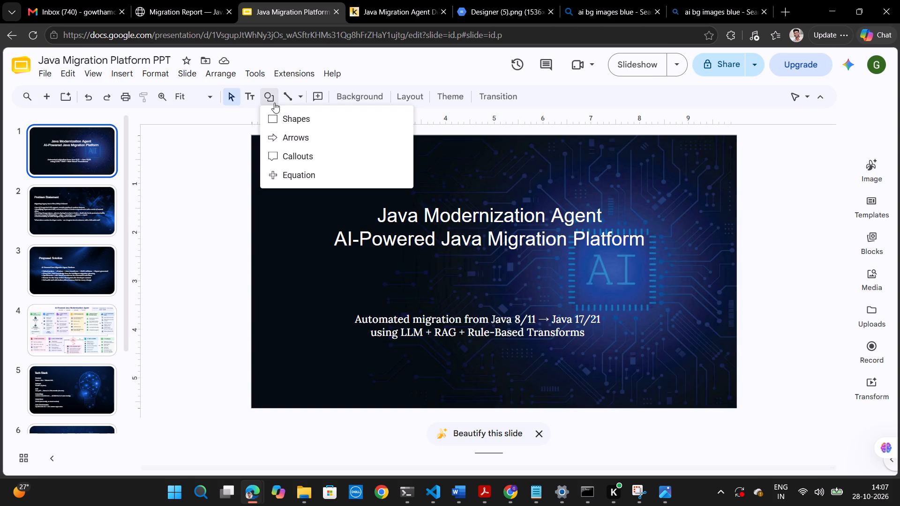
{"action": "left_click", "coordinate": [425, 121]}
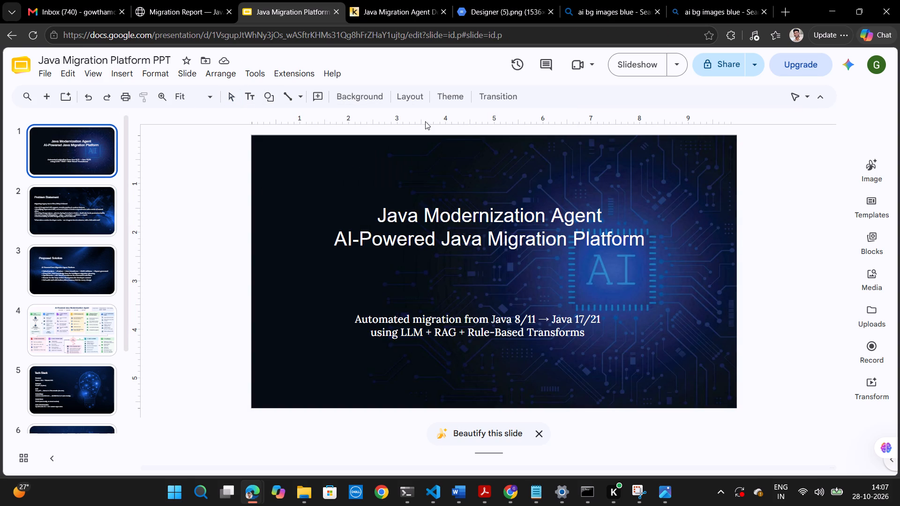
{"action": "left_click_drag", "start_coordinate": [337, 257], "coordinate": [524, 259]}
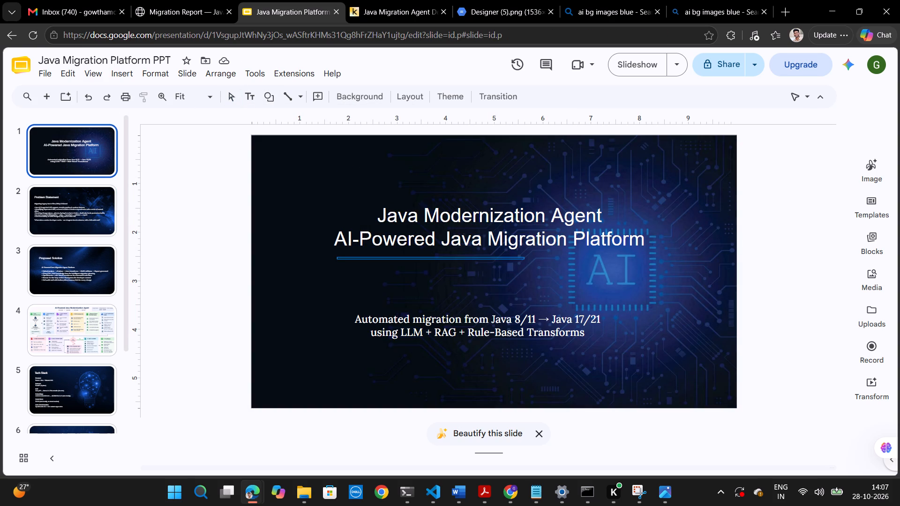
{"action": "left_click_drag", "start_coordinate": [524, 259], "coordinate": [523, 262]}
{"action": "left_click", "coordinate": [623, 296]}
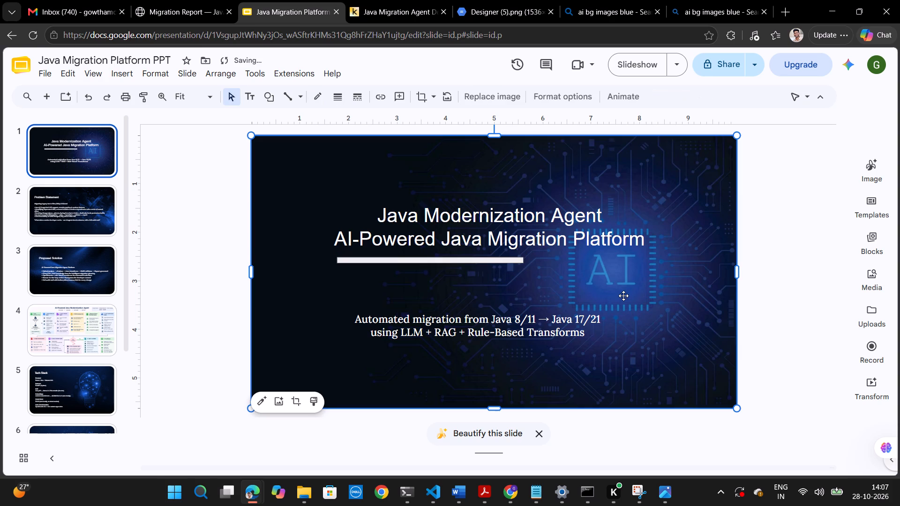
{"action": "left_click_drag", "start_coordinate": [466, 260], "coordinate": [457, 259]}
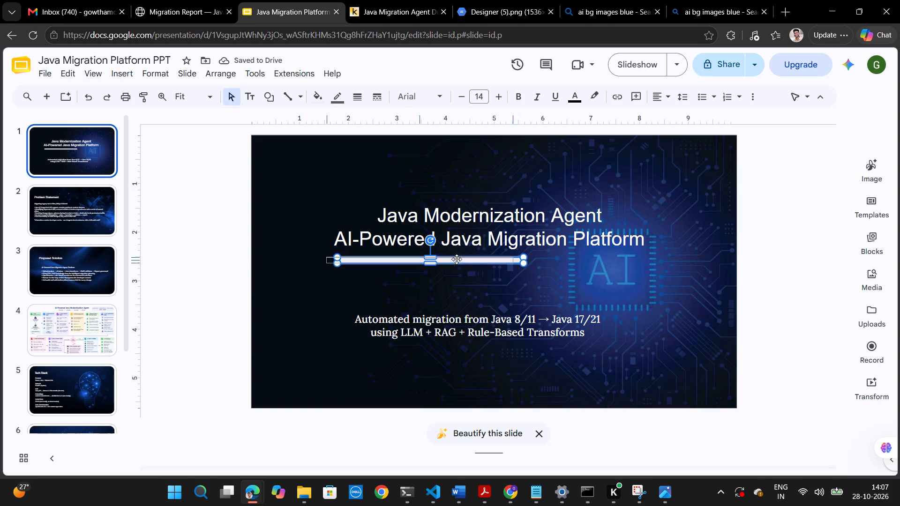
{"action": "left_click_drag", "start_coordinate": [457, 259], "coordinate": [460, 257]}
{"action": "left_click", "coordinate": [607, 324]}
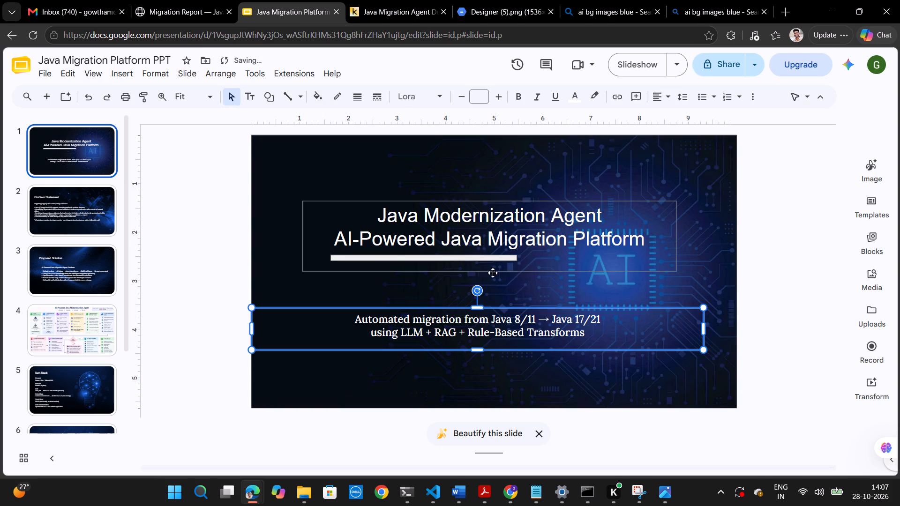
Lengthen the bar to about 5.8 inches so it underlines most of the title's second line, and make it thinner.
{"action": "left_click", "coordinate": [474, 259]}
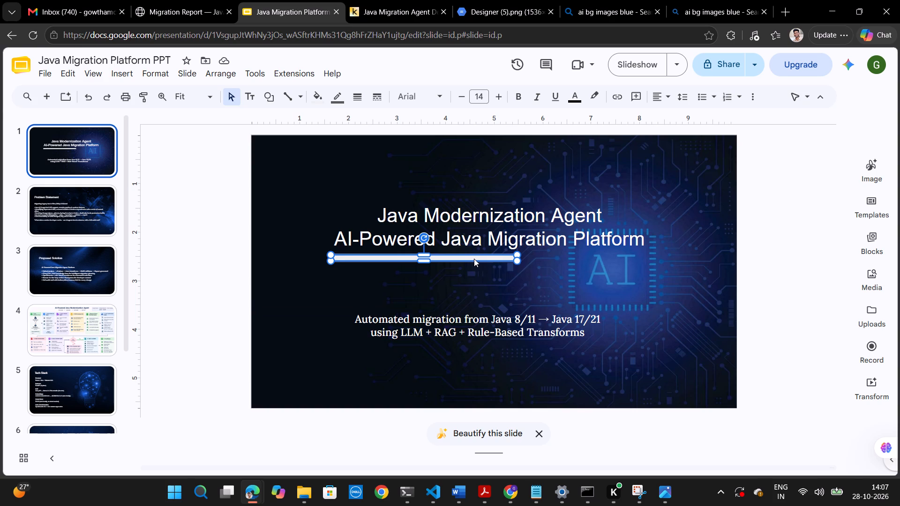
{"action": "left_click_drag", "start_coordinate": [515, 262], "coordinate": [575, 262]}
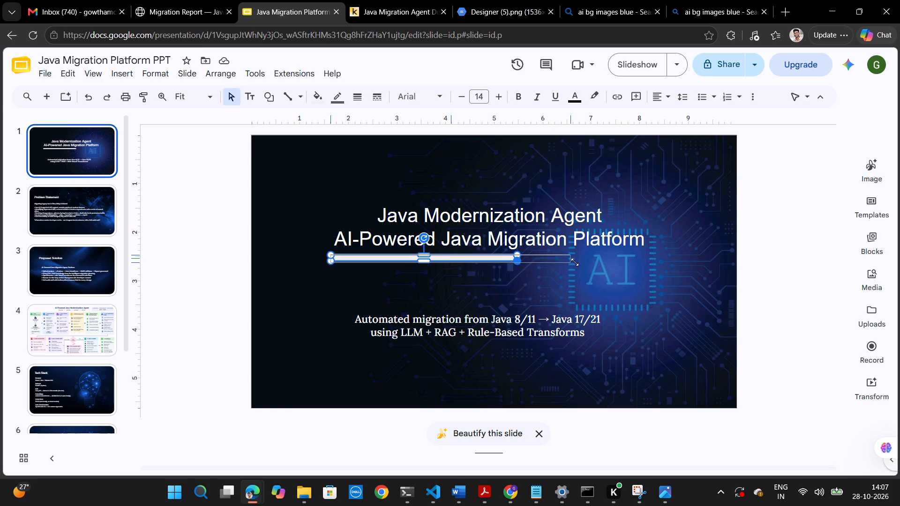
{"action": "left_click_drag", "start_coordinate": [575, 262], "coordinate": [615, 256]}
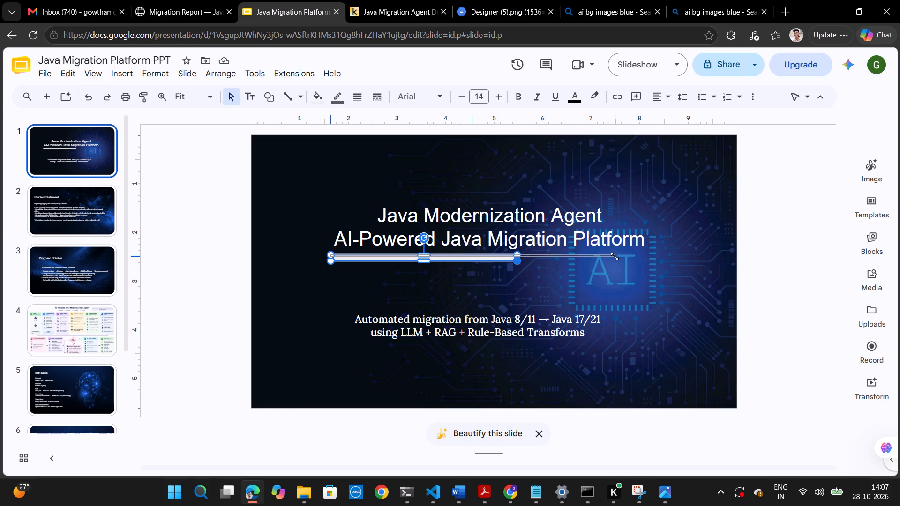
{"action": "left_click_drag", "start_coordinate": [615, 256], "coordinate": [612, 258]}
{"action": "left_click", "coordinate": [605, 267]}
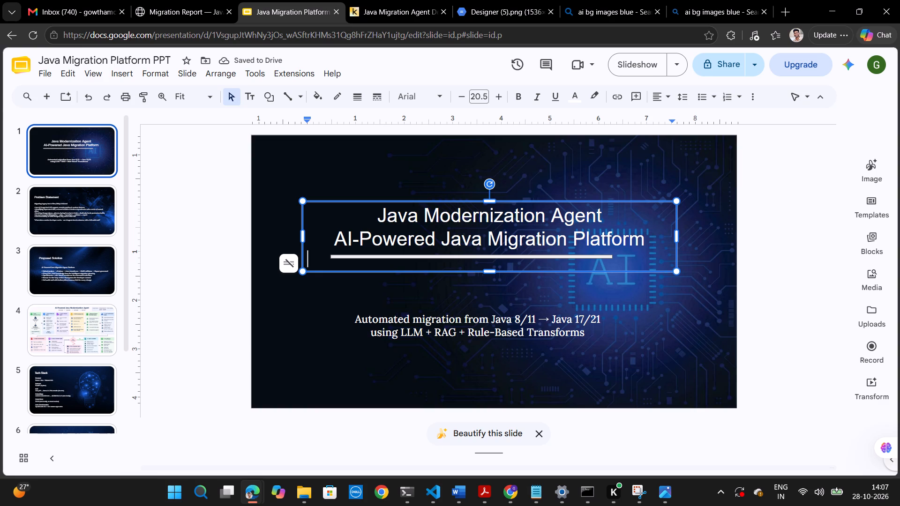
Shift the underline bar along the title's second line until it is centred beneath the title text.
{"action": "left_click", "coordinate": [609, 299]}
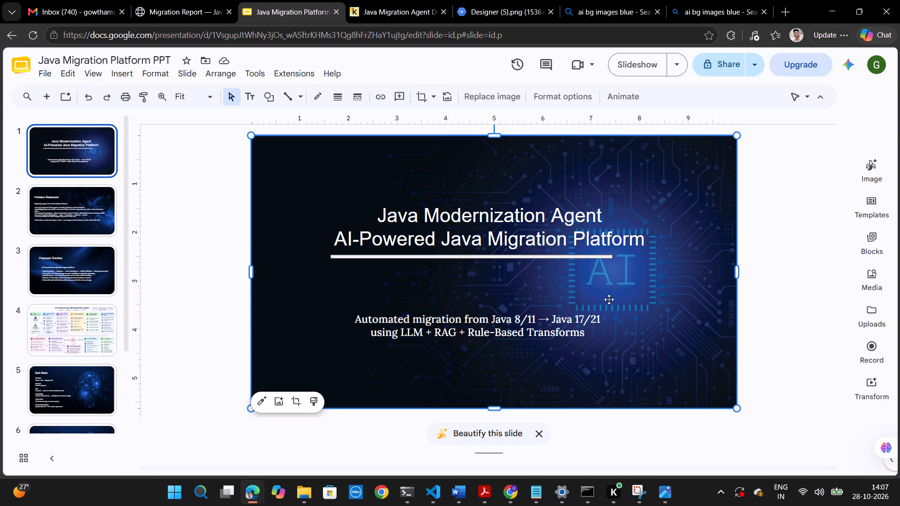
{"action": "left_click", "coordinate": [574, 257]}
{"action": "left_click_drag", "start_coordinate": [574, 257], "coordinate": [587, 255]}
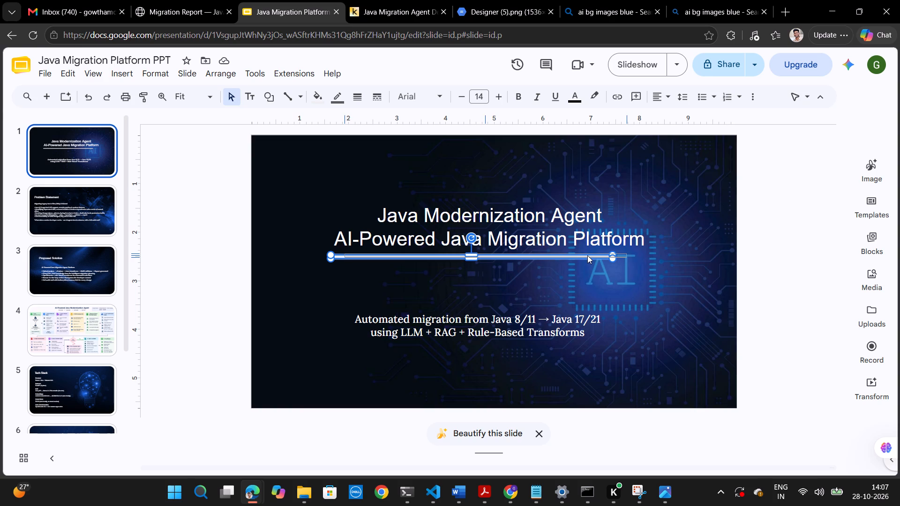
{"action": "left_click_drag", "start_coordinate": [587, 255], "coordinate": [589, 255]}
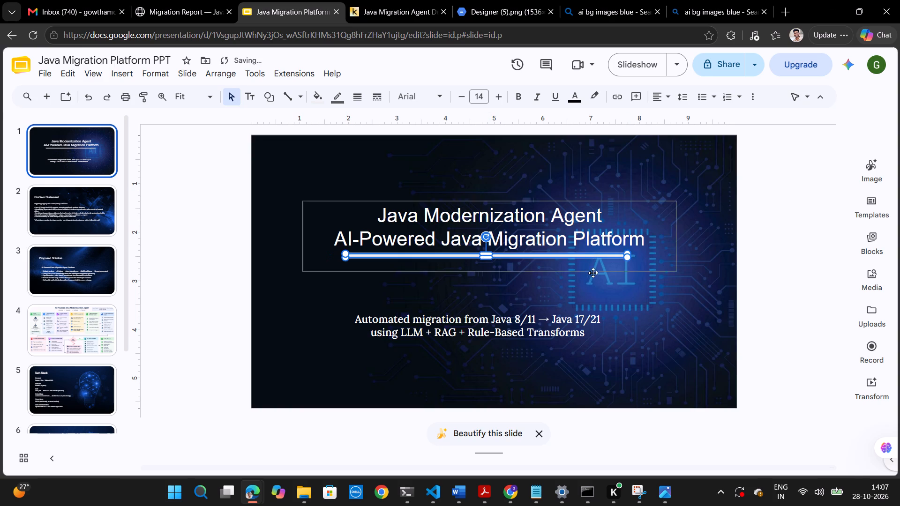
{"action": "left_click", "coordinate": [596, 279]}
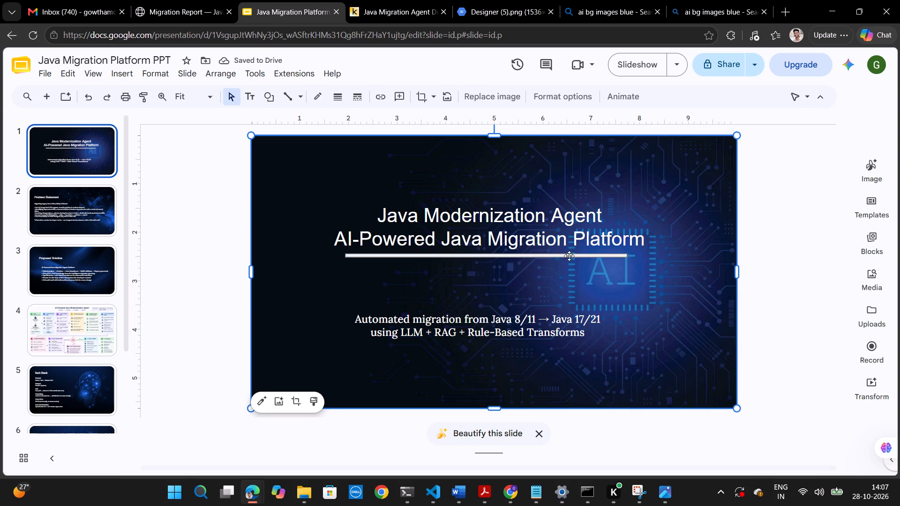
{"action": "left_click", "coordinate": [569, 256]}
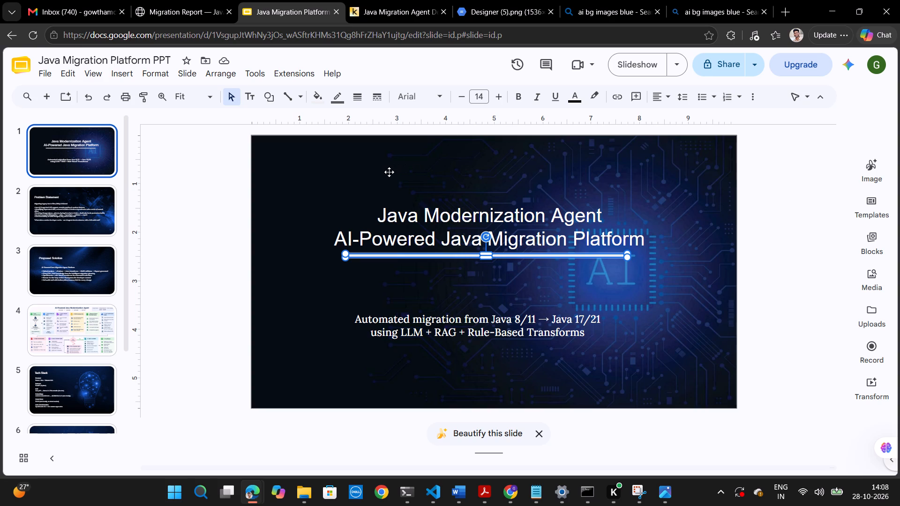
{"action": "left_click", "coordinate": [389, 172]}
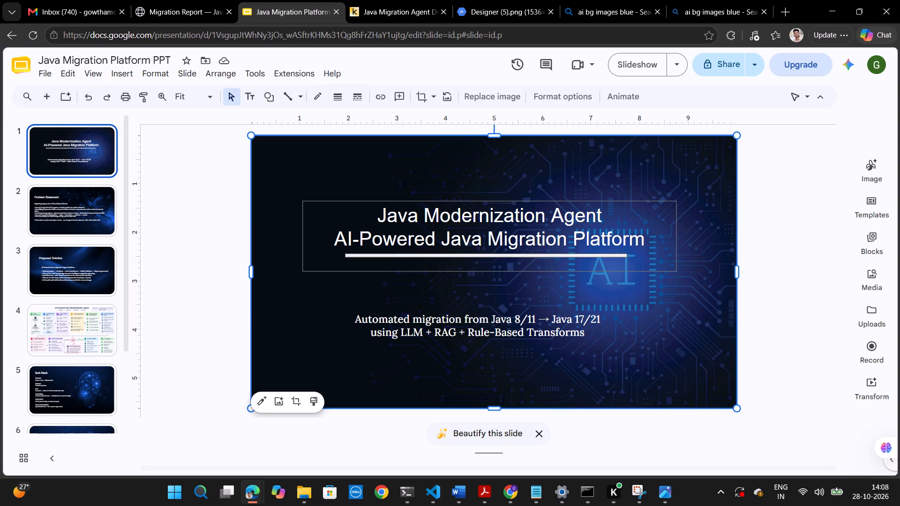
{"action": "left_click", "coordinate": [405, 255]}
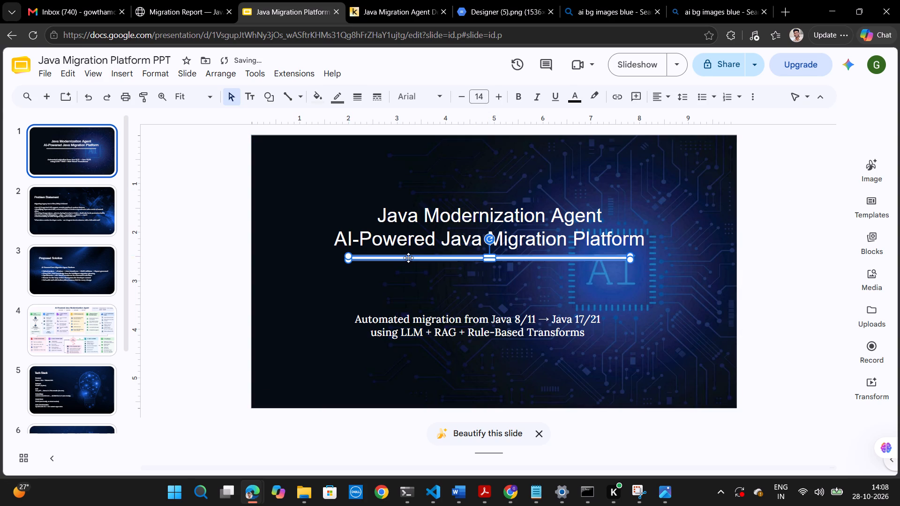
{"action": "left_click", "coordinate": [271, 220]}
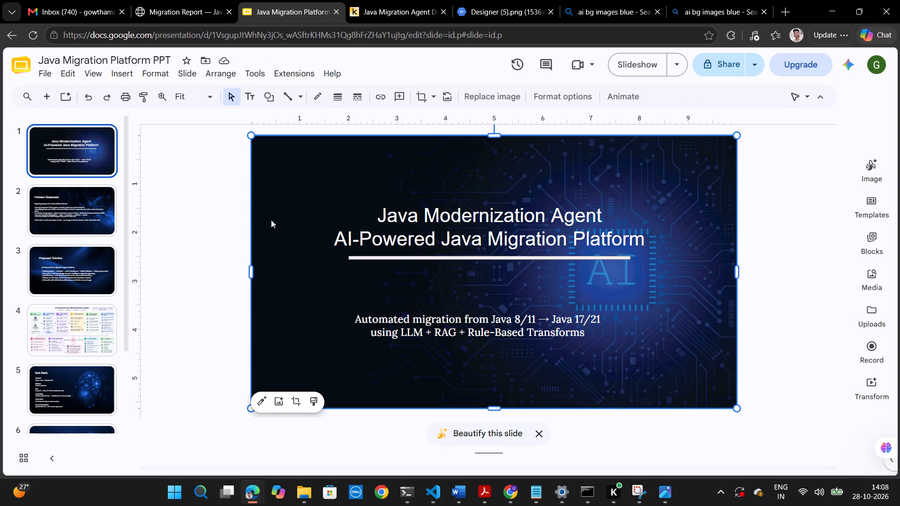
Fine-tune the underline bar so it sits slightly lower and stays centred beneath the title.
{"action": "left_click", "coordinate": [271, 220]}
{"action": "left_click", "coordinate": [383, 259]}
{"action": "left_click", "coordinate": [383, 259]}
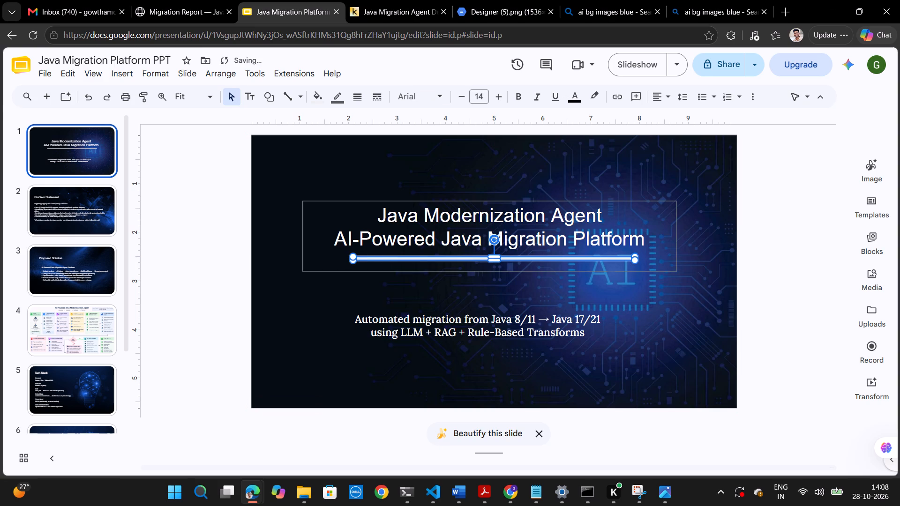
{"action": "left_click", "coordinate": [284, 262]}
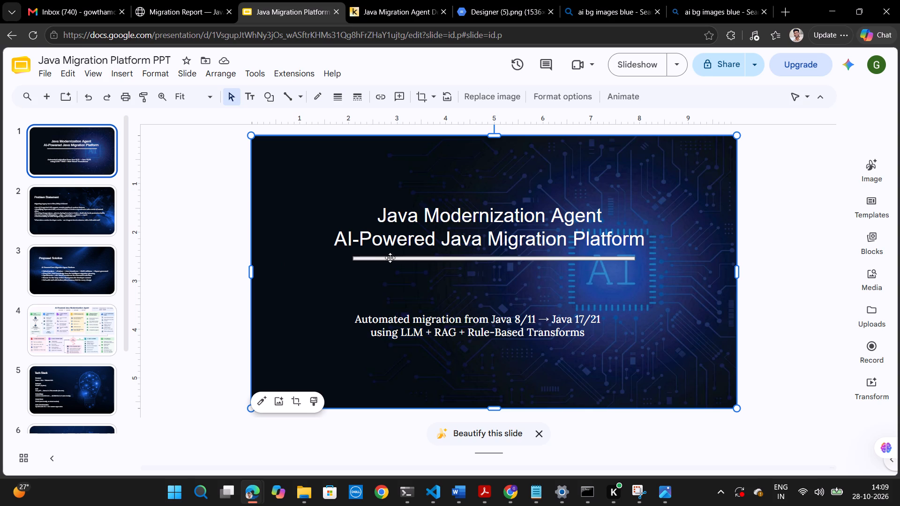
{"action": "left_click_drag", "start_coordinate": [390, 259], "coordinate": [386, 259]}
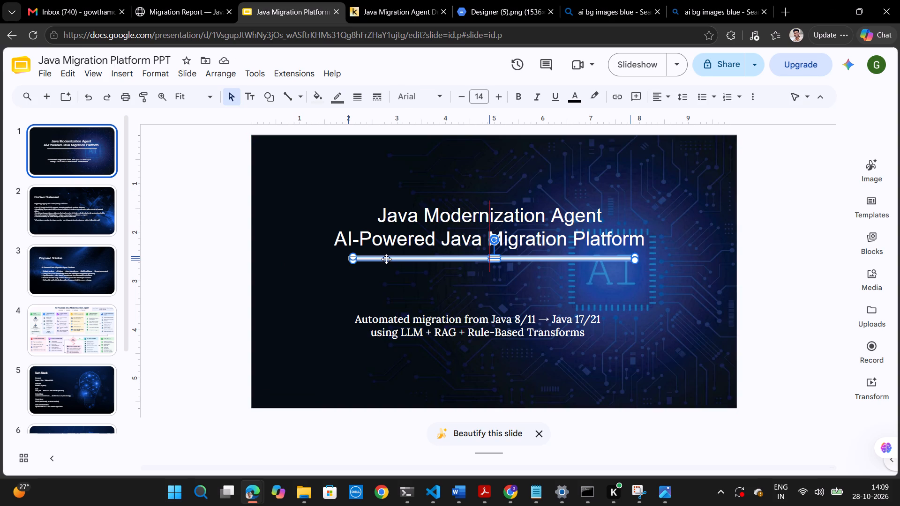
{"action": "left_click_drag", "start_coordinate": [386, 259], "coordinate": [383, 260]}
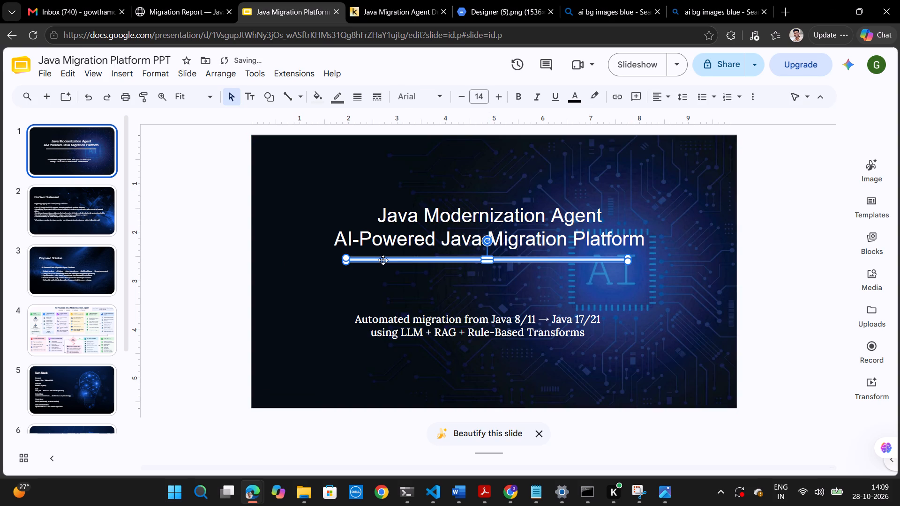
{"action": "left_click", "coordinate": [383, 260]}
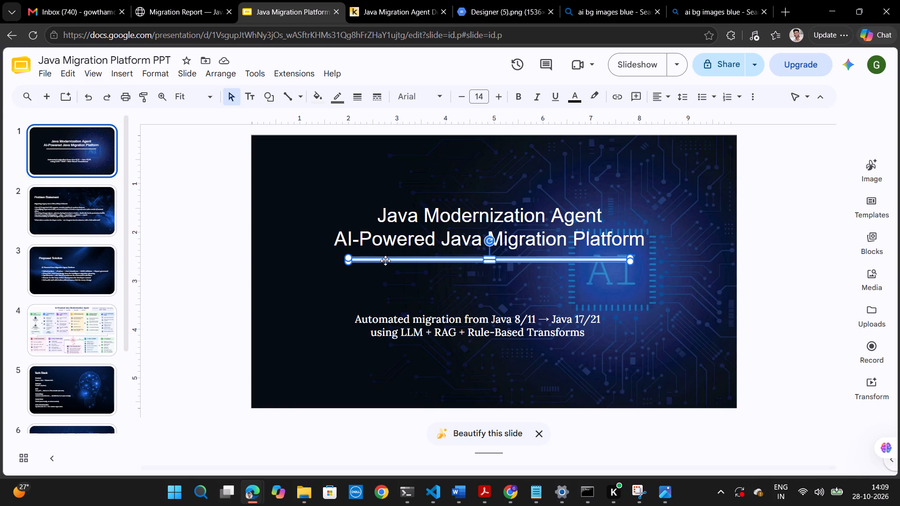
{"action": "left_click", "coordinate": [292, 273]}
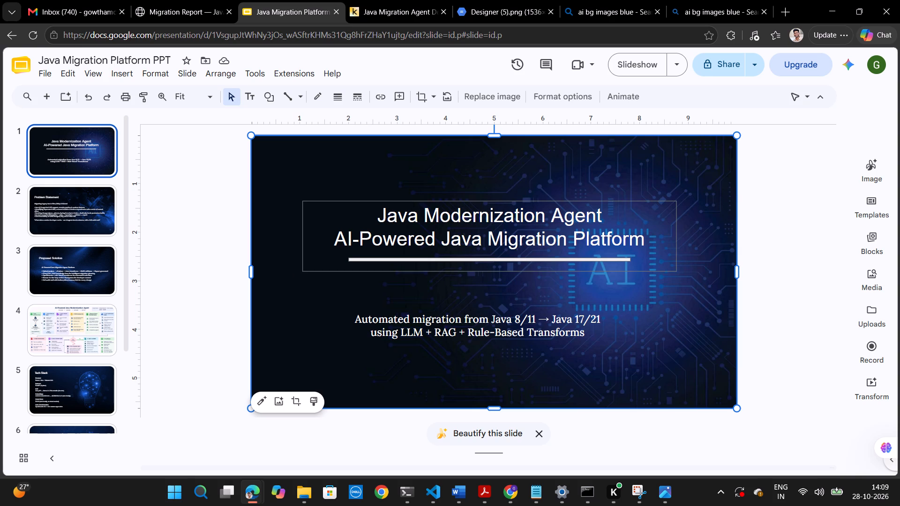
Set both the text colour and the fill colour of the underline bar on the title slide to orange.
{"action": "left_click", "coordinate": [480, 260]}
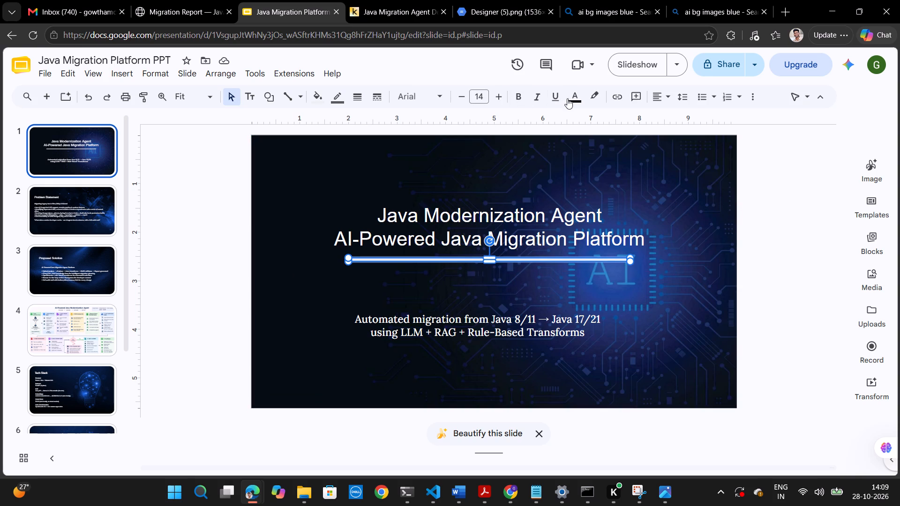
{"action": "left_click", "coordinate": [576, 100]}
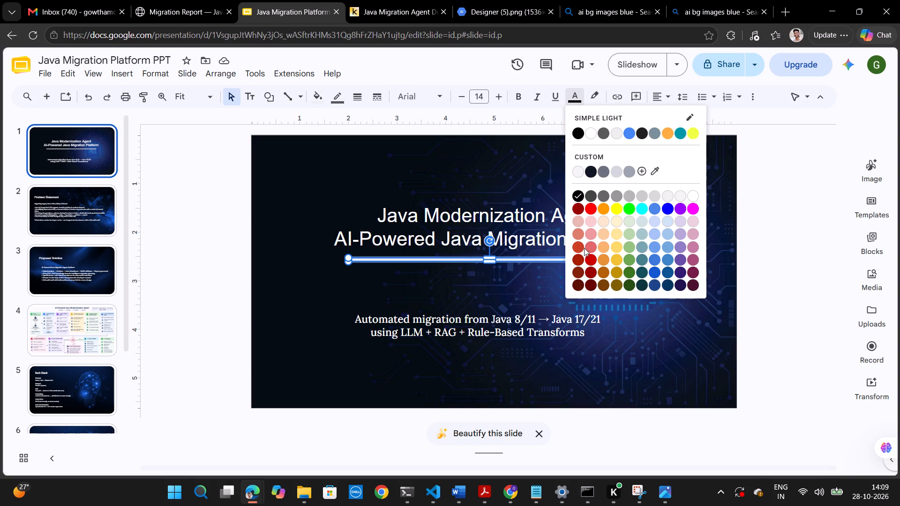
{"action": "left_click", "coordinate": [602, 206]}
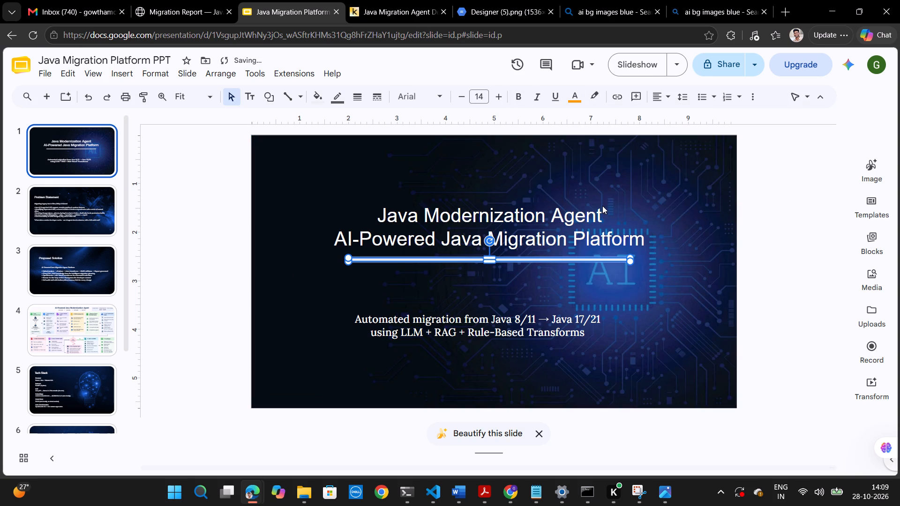
{"action": "left_click", "coordinate": [290, 182]}
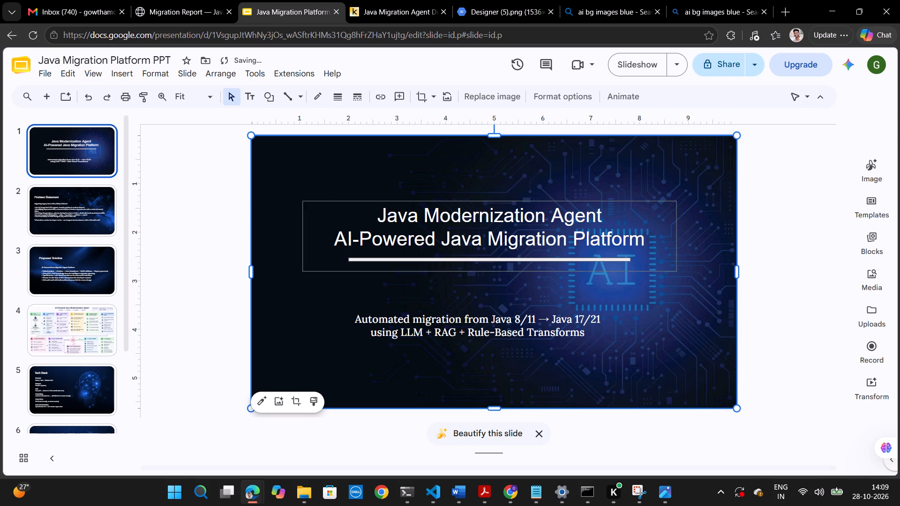
{"action": "left_click", "coordinate": [427, 261]}
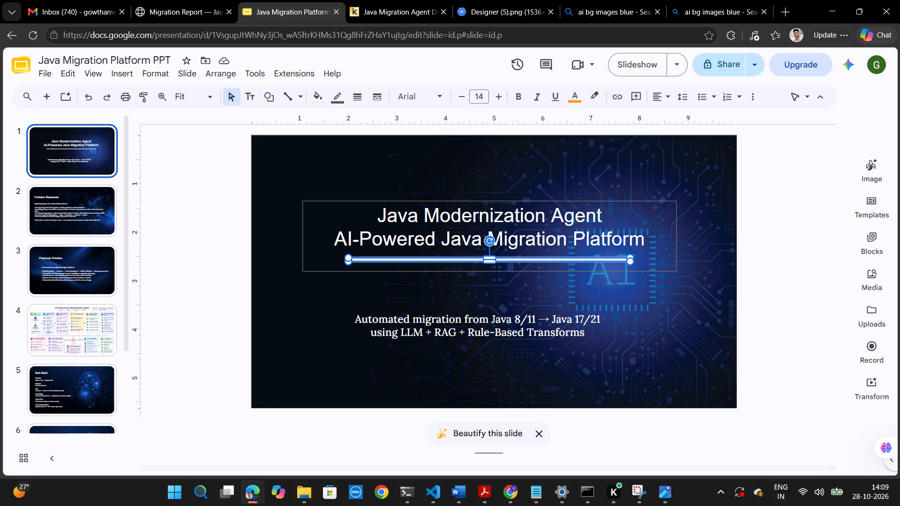
{"action": "left_click", "coordinate": [316, 97]}
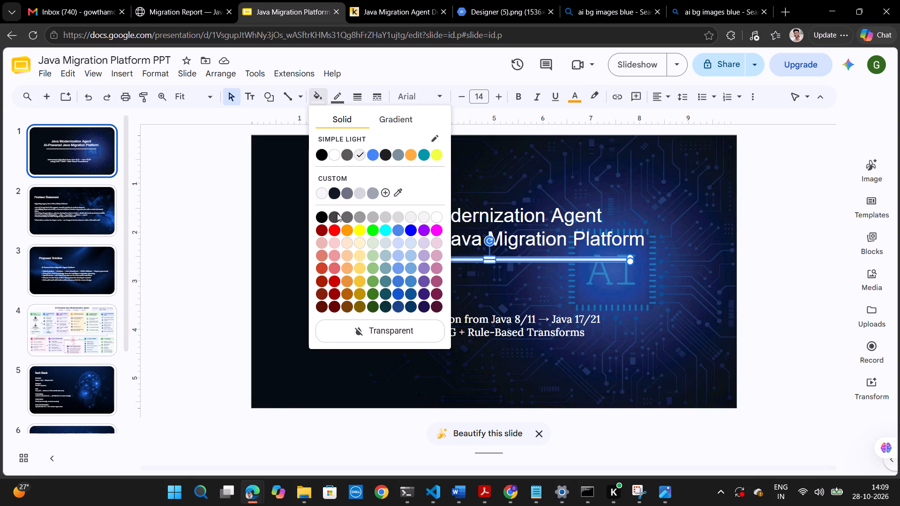
{"action": "left_click", "coordinate": [345, 231]}
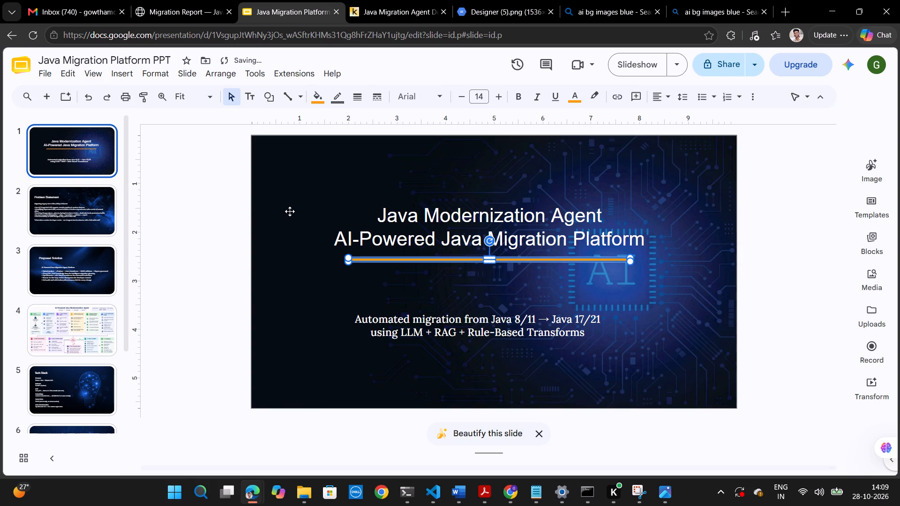
{"action": "left_click", "coordinate": [290, 211]}
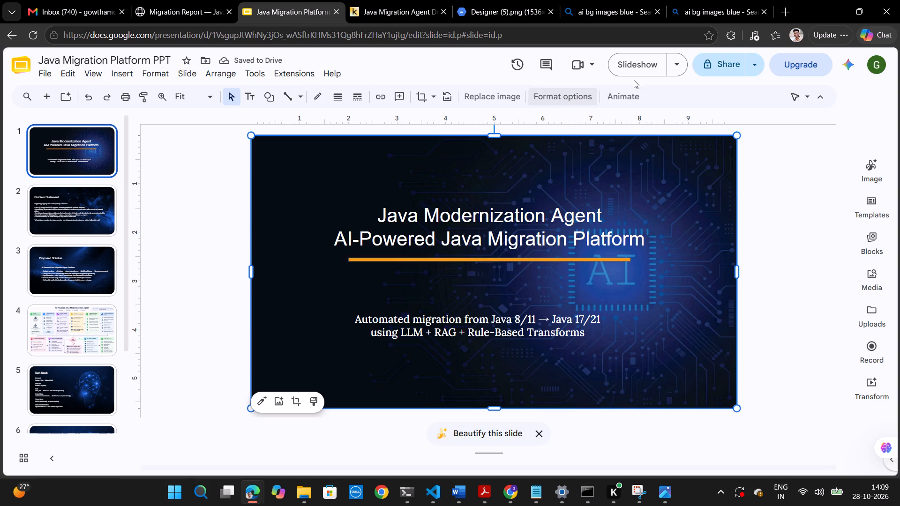
Preview the title slide and the Problem Statement slide in full-screen slideshow mode.
{"action": "left_click", "coordinate": [624, 59]}
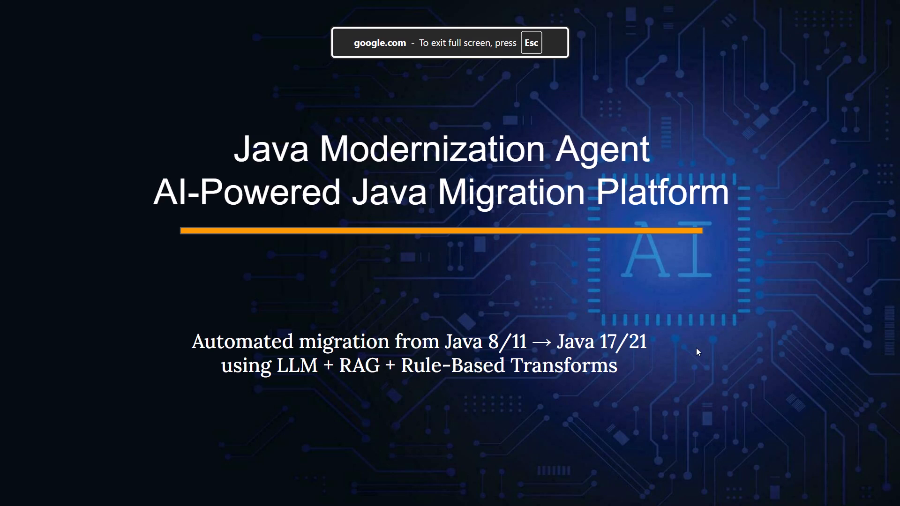
{"action": "key", "text": "Right"}
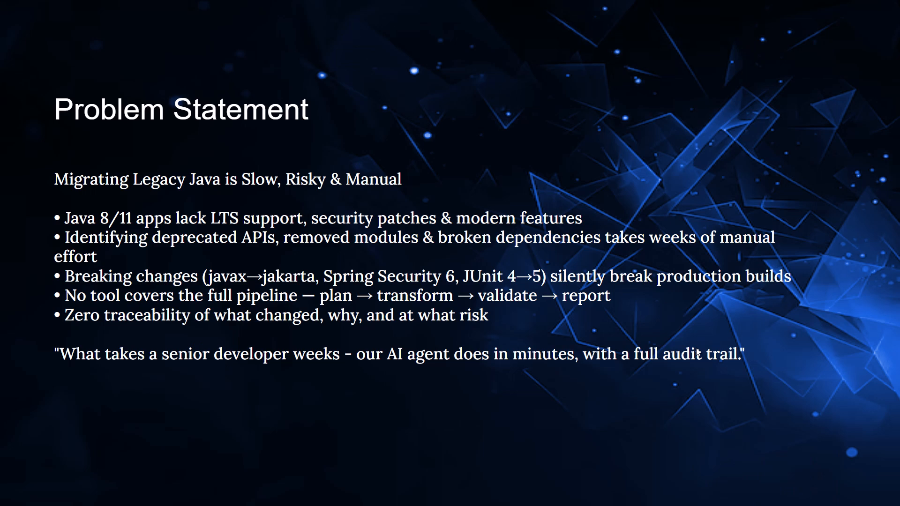
{"action": "key", "text": "Escape"}
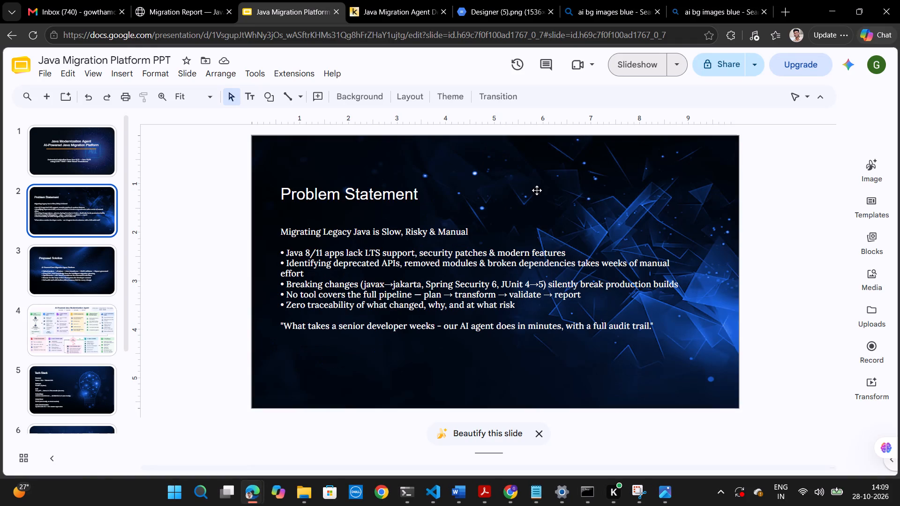
Copy the orange underline bar from the title slide onto slide 2 and place it beneath the "Problem Statement" heading, starting at the heading's left edge.
{"action": "left_click", "coordinate": [94, 167]}
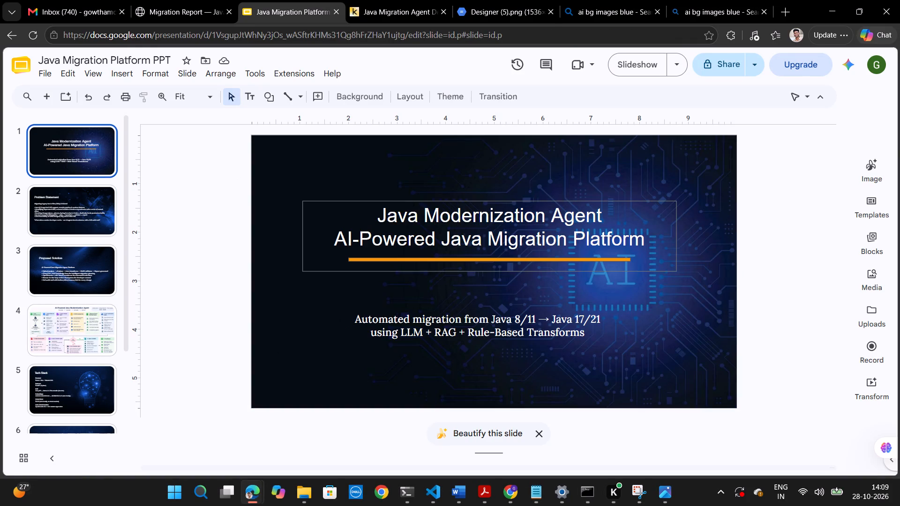
{"action": "left_click", "coordinate": [420, 261]}
{"action": "key", "text": "ctrl+c"}
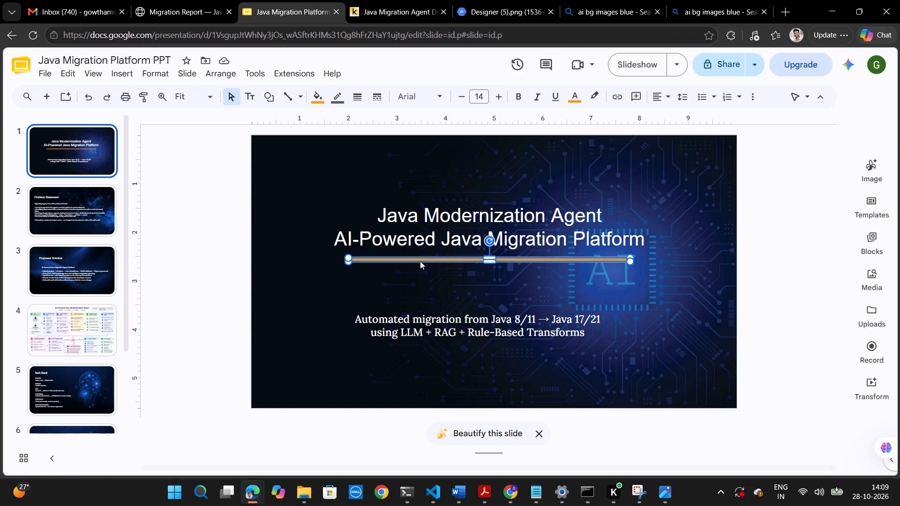
{"action": "left_click", "coordinate": [72, 195]}
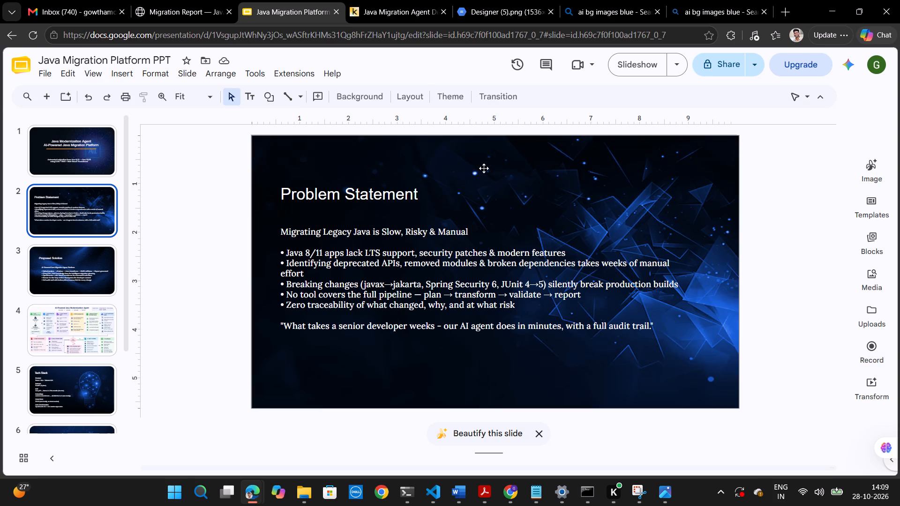
{"action": "left_click", "coordinate": [484, 168]}
{"action": "key", "text": "ctrl+v"}
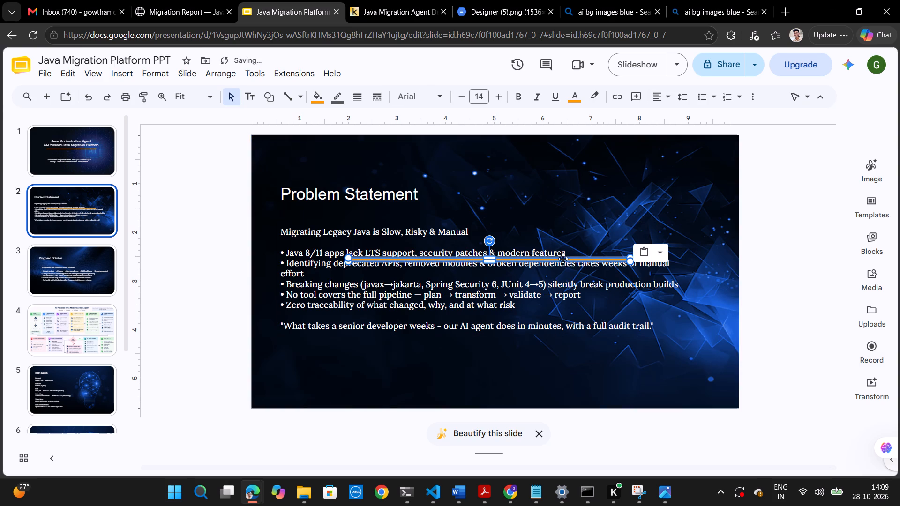
{"action": "left_click_drag", "start_coordinate": [562, 260], "coordinate": [494, 208]}
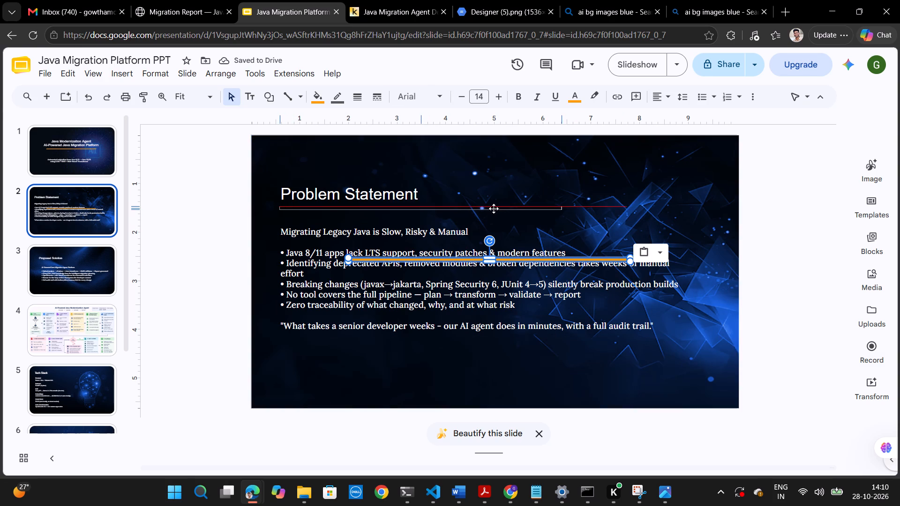
{"action": "left_click_drag", "start_coordinate": [494, 208], "coordinate": [493, 209]}
Shorten the copied orange bar on slide 2 to about 2.6 inches, slightly shorter than the "Problem Statement" heading.
{"action": "left_click_drag", "start_coordinate": [561, 211], "coordinate": [546, 213]}
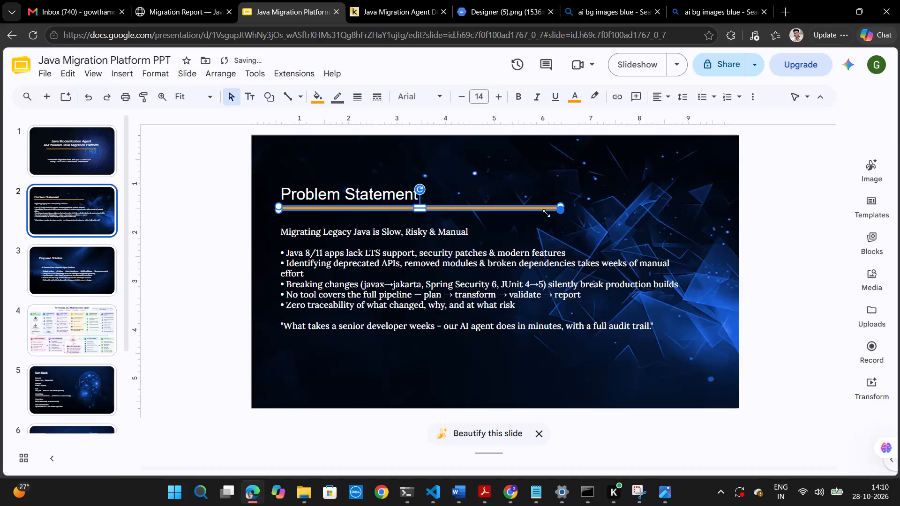
{"action": "left_click_drag", "start_coordinate": [546, 213], "coordinate": [415, 211]}
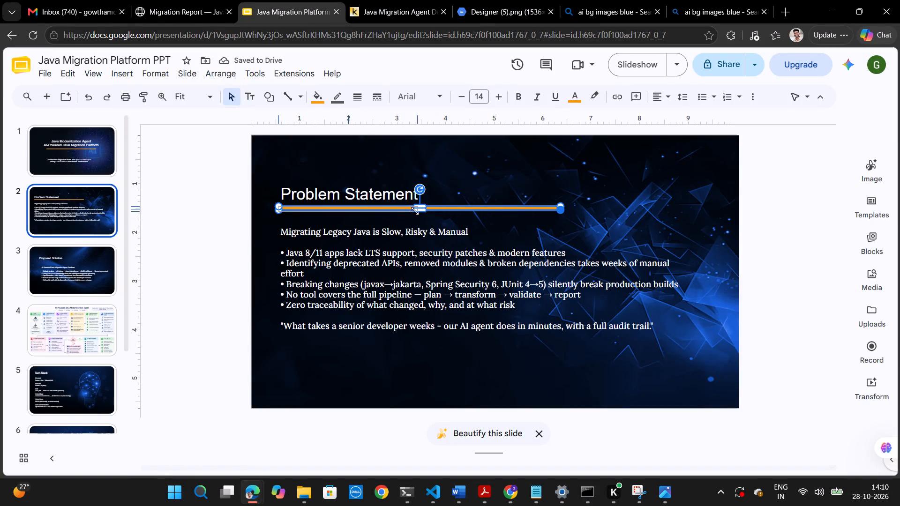
{"action": "left_click_drag", "start_coordinate": [415, 211], "coordinate": [403, 208]}
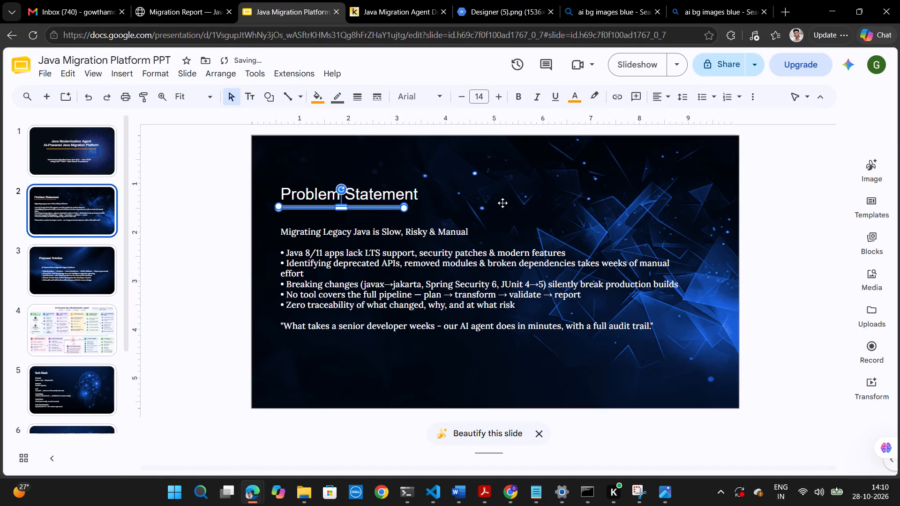
{"action": "left_click", "coordinate": [502, 203]}
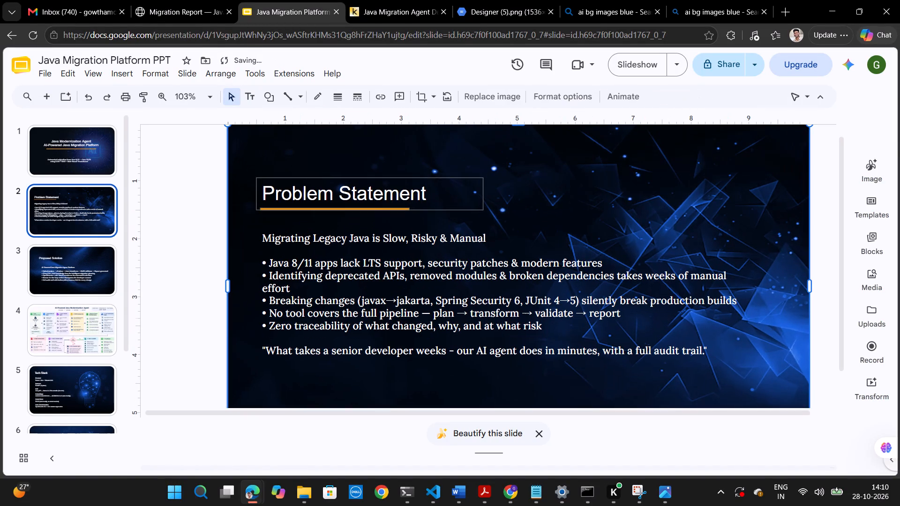
Nudge the orange bar slightly right and down to line it up beneath the start of the "Problem Statement" heading.
{"action": "left_click", "coordinate": [267, 210]}
{"action": "key", "text": "Right"}
{"action": "key", "text": "Right"}
{"action": "key", "text": "Right"}
{"action": "key", "text": "Right"}
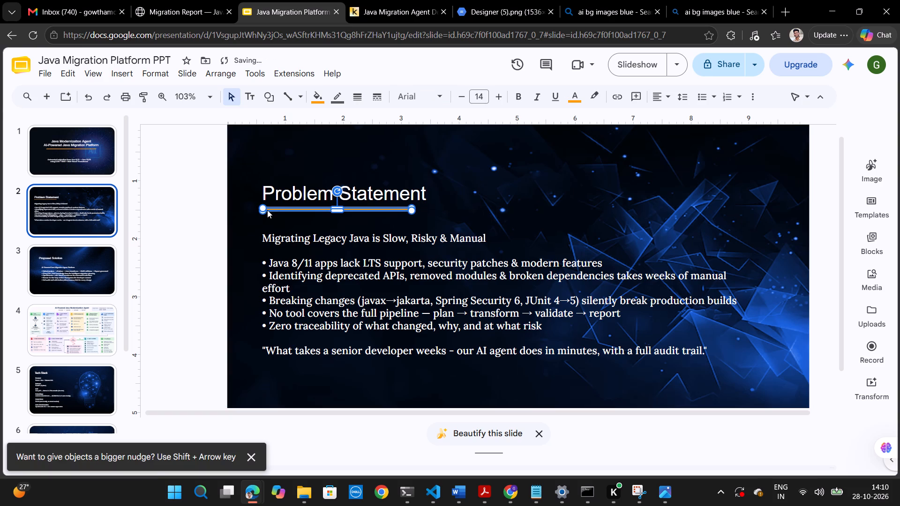
{"action": "key", "text": "Down"}
{"action": "key", "text": "Right"}
{"action": "key", "text": "Left"}
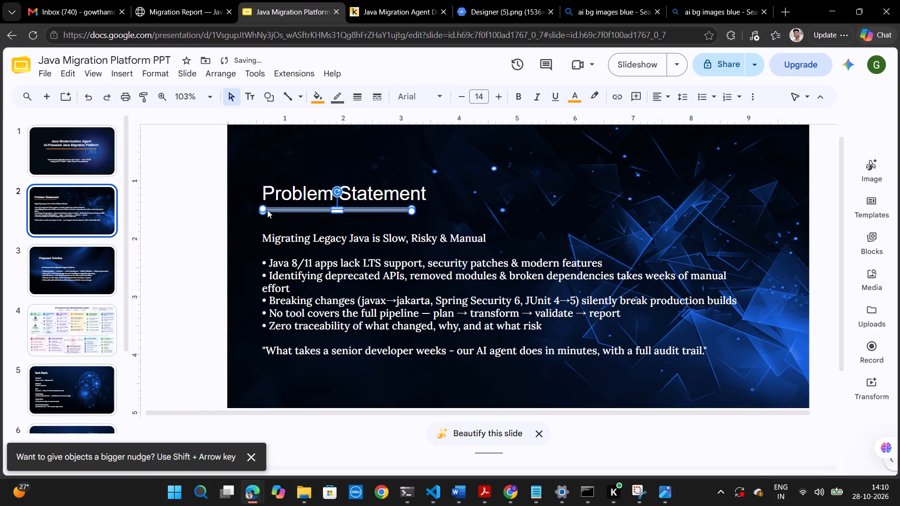
{"action": "key", "text": "Up"}
{"action": "key", "text": "Down"}
{"action": "key", "text": "Right"}
{"action": "key", "text": "Right"}
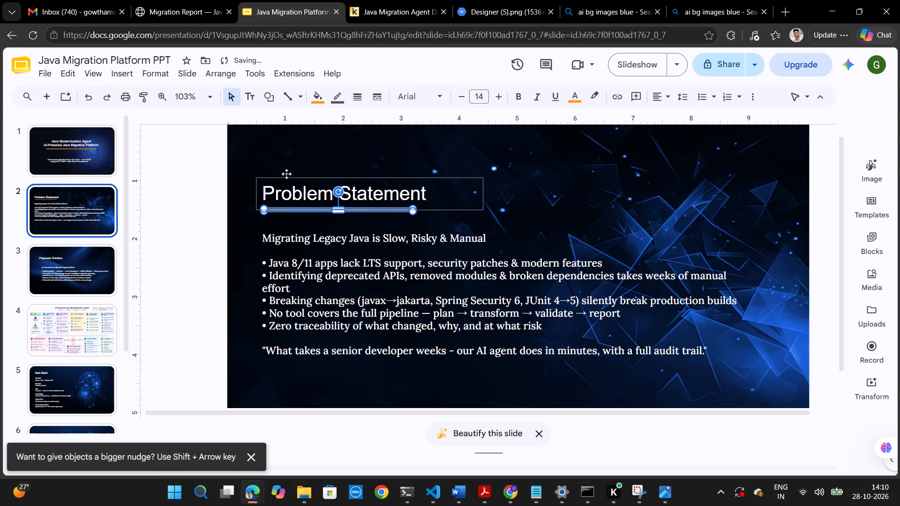
{"action": "left_click", "coordinate": [297, 158]}
Compare the title and Problem Statement underlines, and preview the first three slides in full-screen slideshow mode.
{"action": "left_click", "coordinate": [71, 168]}
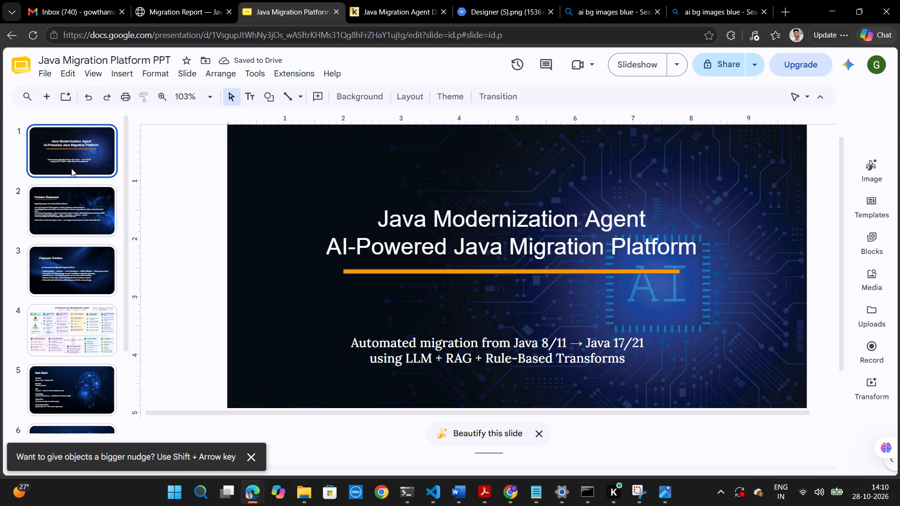
{"action": "left_click", "coordinate": [75, 208]}
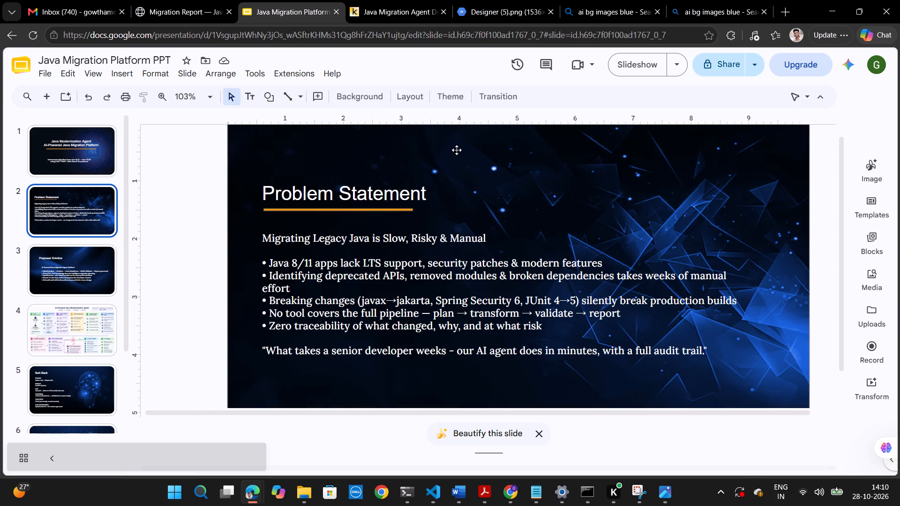
{"action": "left_click", "coordinate": [643, 66]}
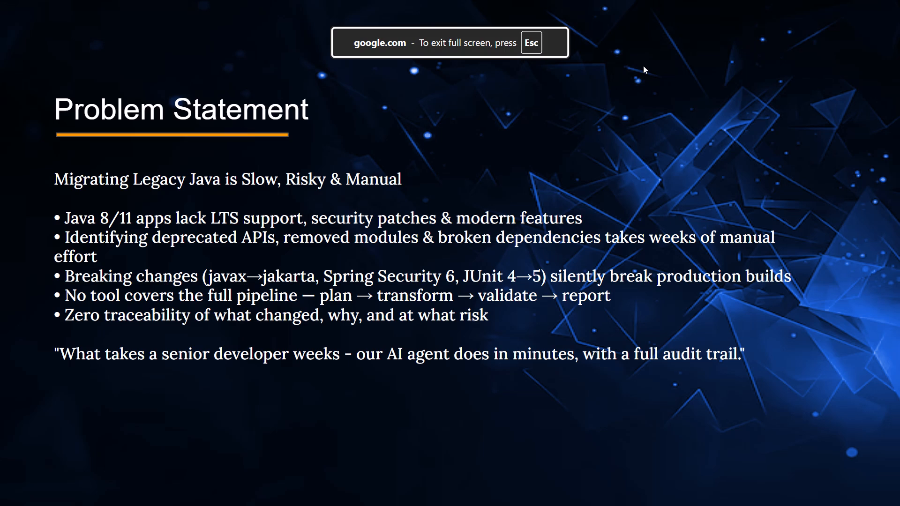
{"action": "key", "text": "Left"}
{"action": "key", "text": "Right"}
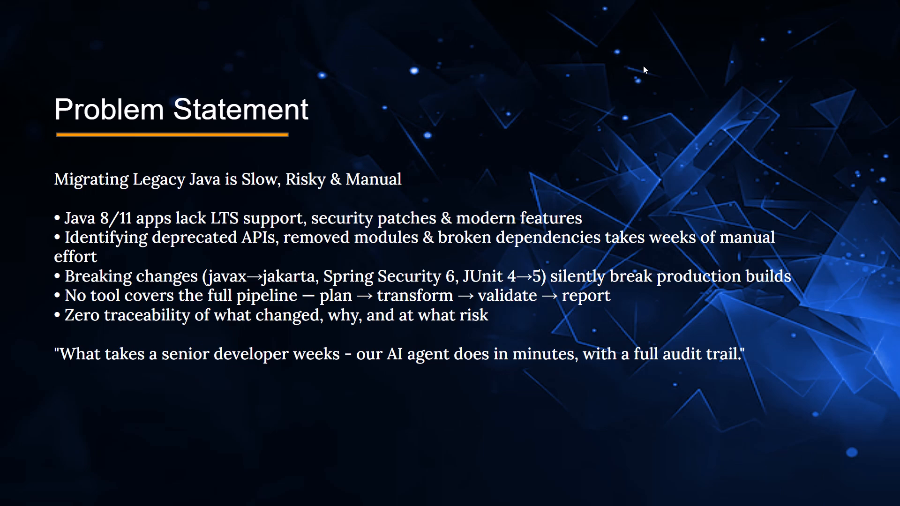
{"action": "key", "text": "Right"}
{"action": "key", "text": "Escape"}
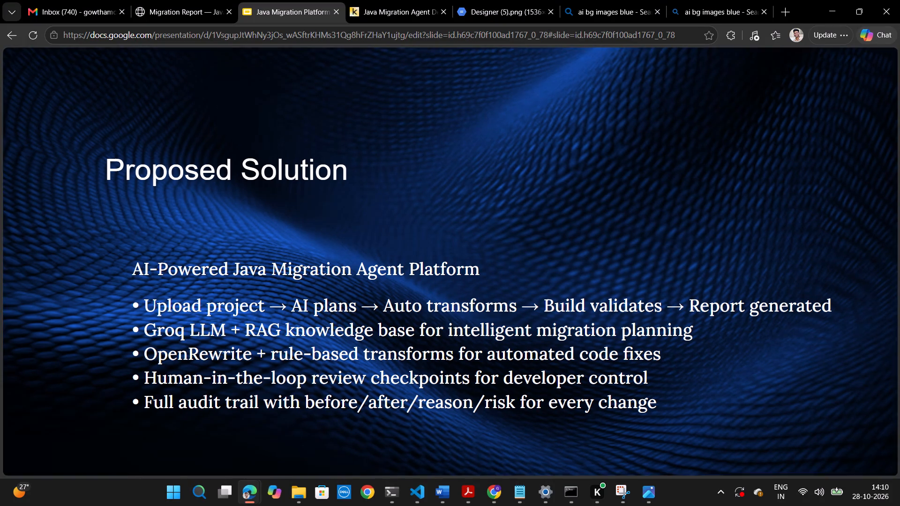
Copy the orange bar from slide 2 onto slide 3 and place it beneath the "Proposed Solution" heading, aligned with the heading's left edge.
{"action": "left_click", "coordinate": [109, 208]}
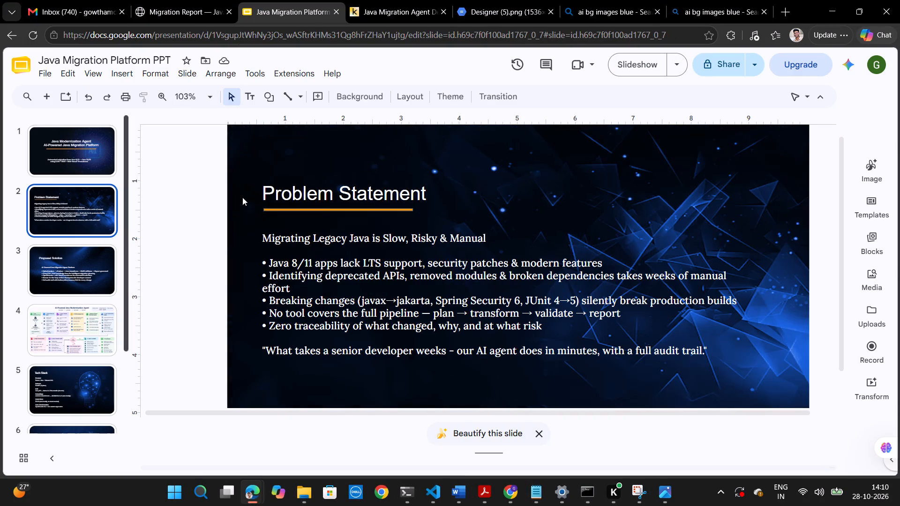
{"action": "left_click", "coordinate": [329, 211]}
{"action": "key", "text": "ctrl+c"}
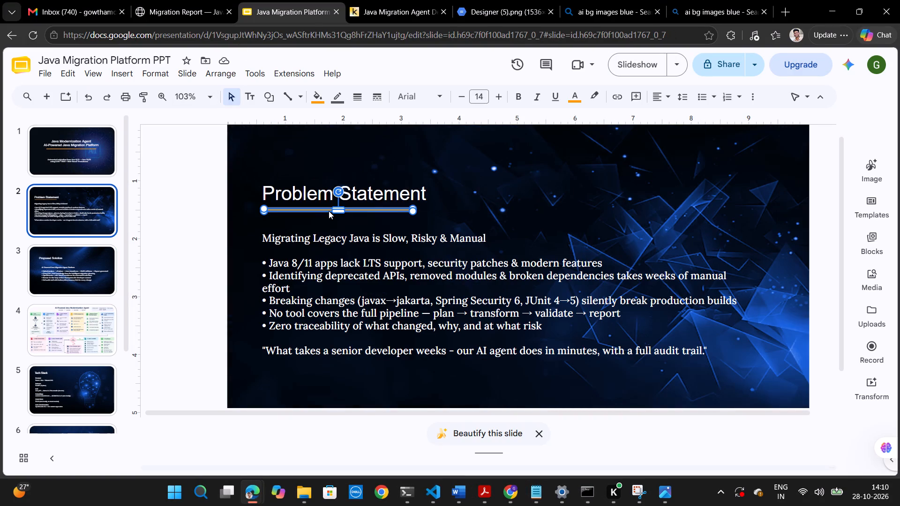
{"action": "left_click", "coordinate": [87, 265]}
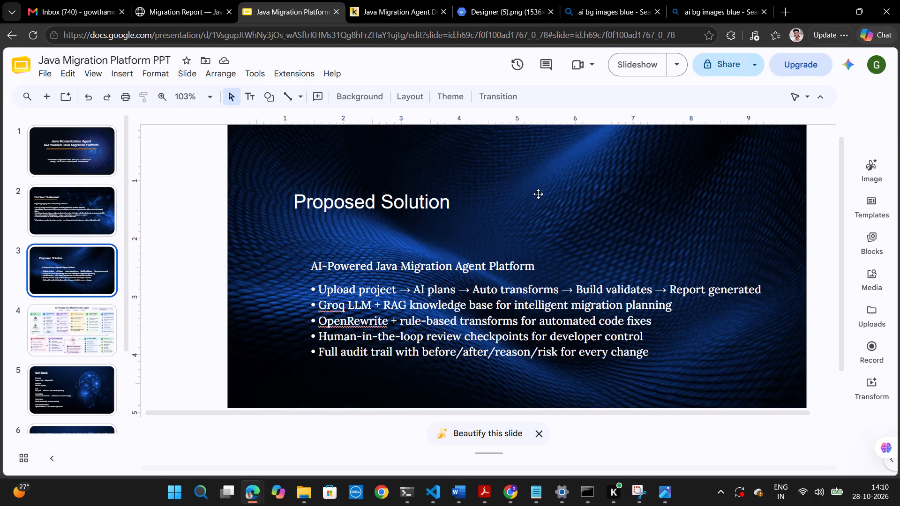
{"action": "left_click", "coordinate": [538, 194]}
{"action": "key", "text": "ctrl+v"}
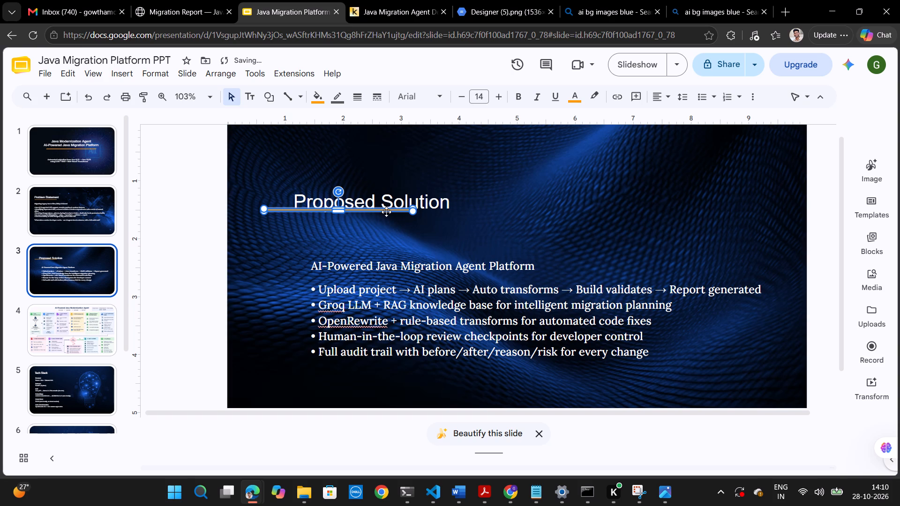
{"action": "left_click_drag", "start_coordinate": [386, 212], "coordinate": [419, 221]}
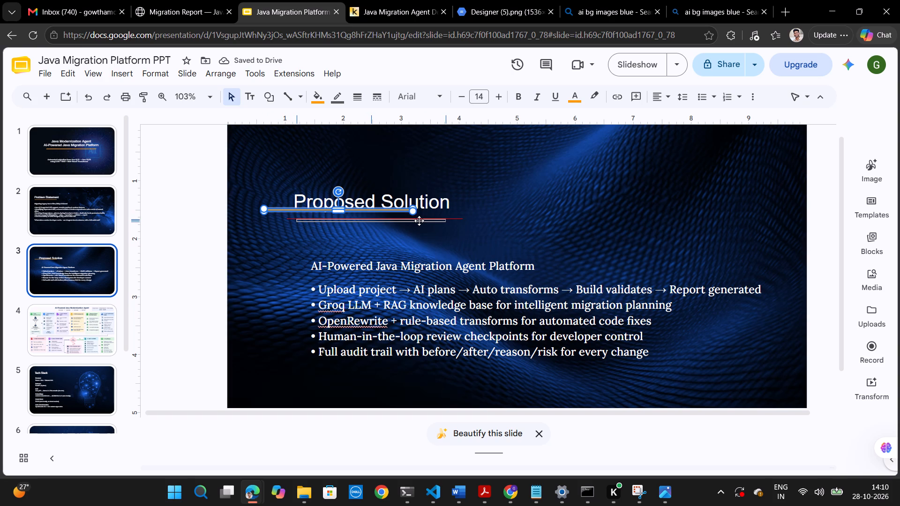
{"action": "left_click_drag", "start_coordinate": [419, 221], "coordinate": [416, 220]}
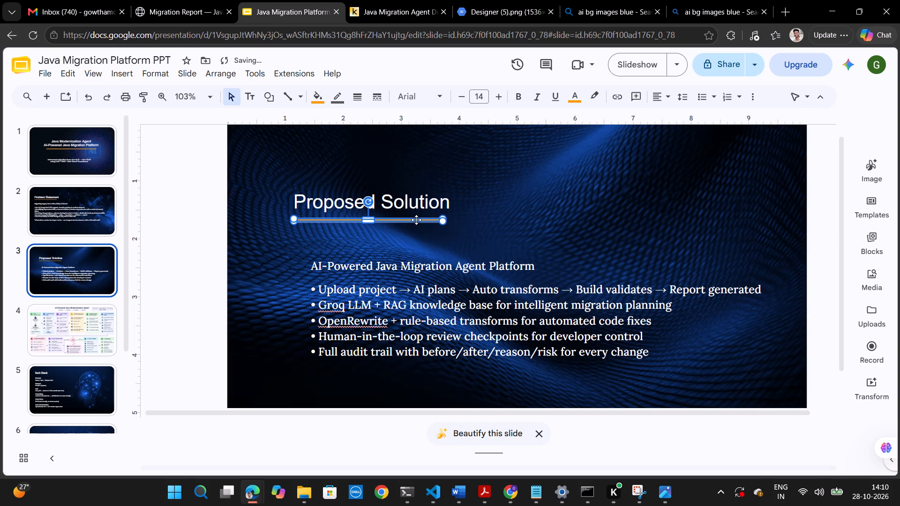
{"action": "left_click", "coordinate": [512, 228]}
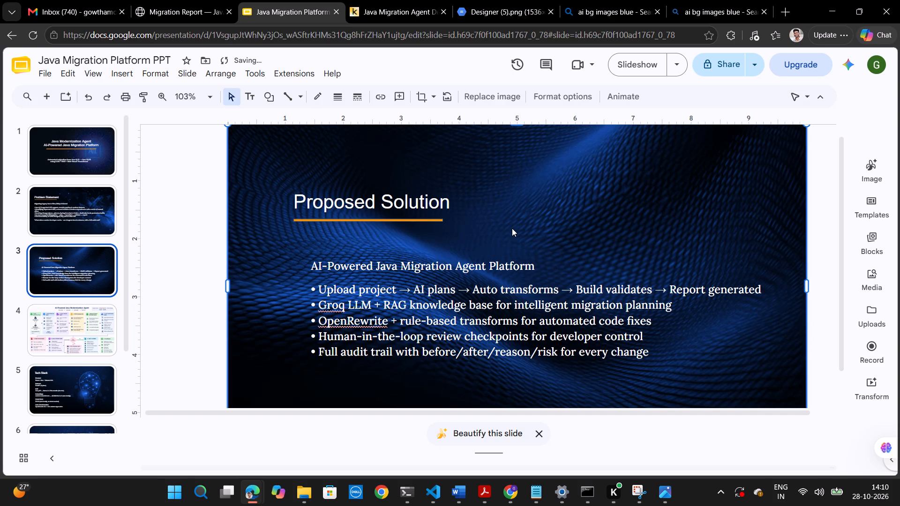
Paste the orange bar onto slide 5 and place it just beneath the "Tech Stack" heading, aligned with the heading's left edge.
{"action": "scroll", "coordinate": [493, 288], "scroll_direction": "down", "scroll_amount": 1}
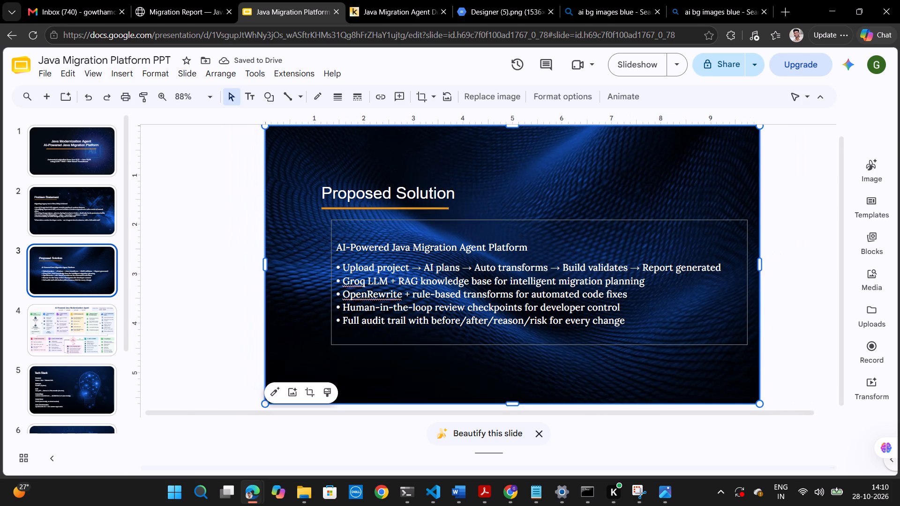
{"action": "scroll", "coordinate": [88, 322], "scroll_direction": "down", "scroll_amount": 1}
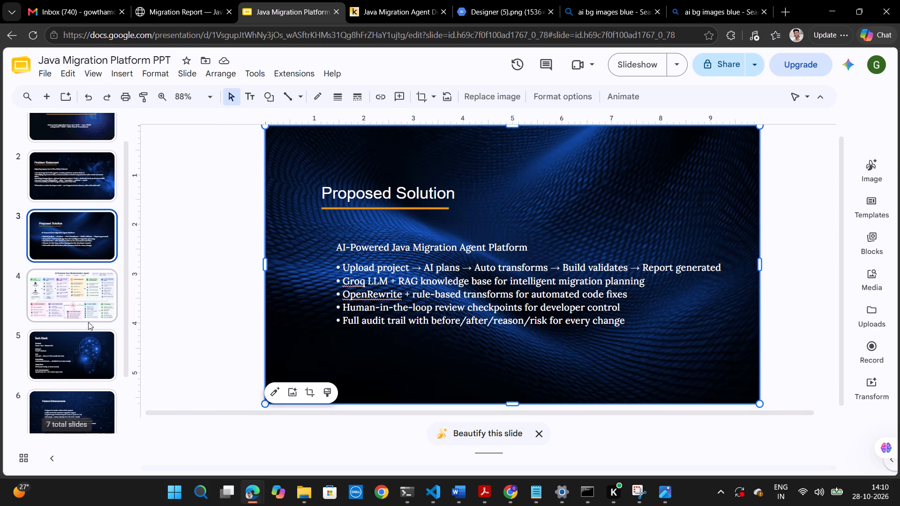
{"action": "left_click", "coordinate": [82, 338]}
{"action": "key", "text": "ctrl+v"}
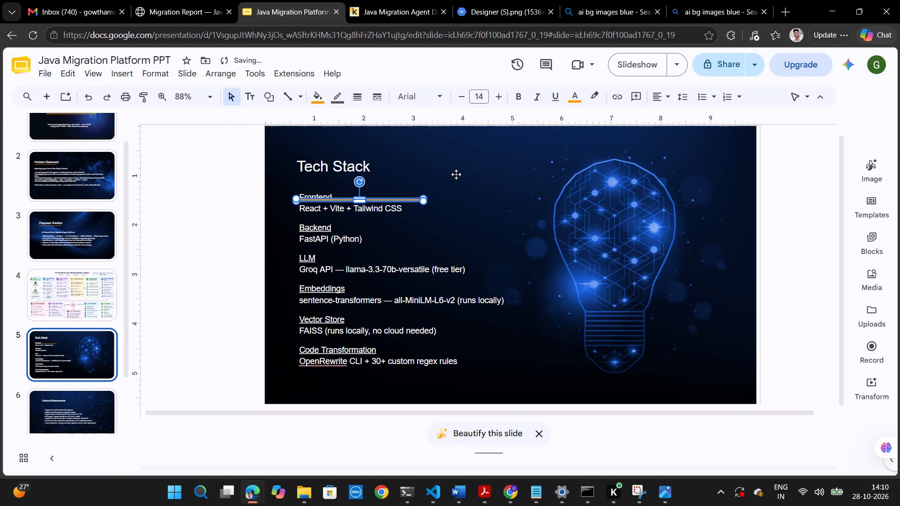
{"action": "left_click_drag", "start_coordinate": [395, 200], "coordinate": [397, 184]}
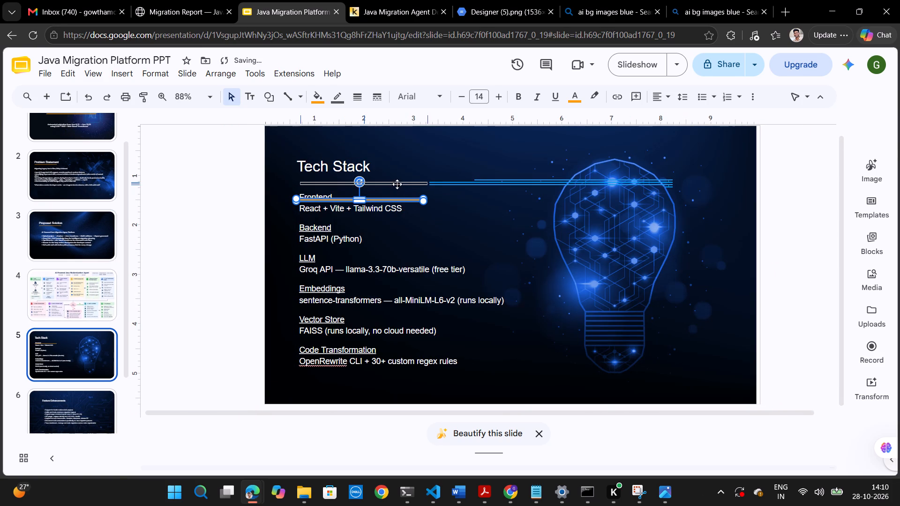
{"action": "left_click_drag", "start_coordinate": [397, 184], "coordinate": [395, 182]}
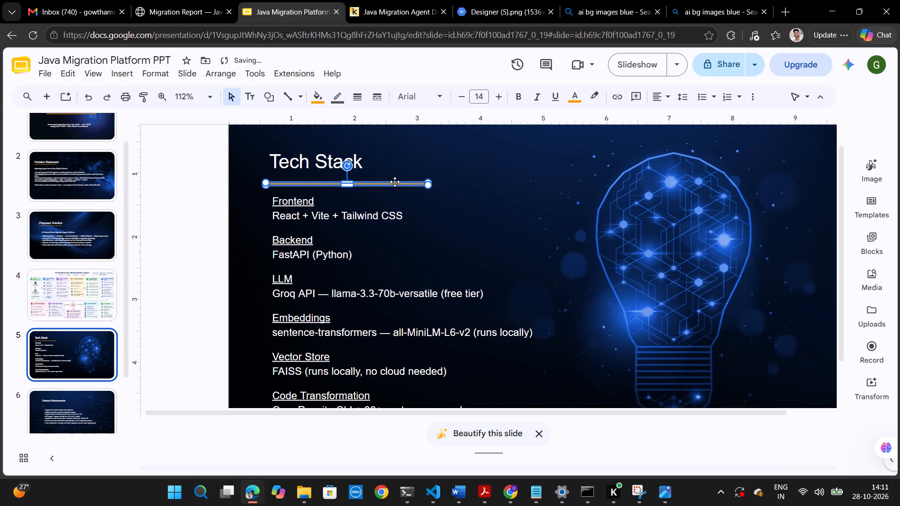
{"action": "scroll", "coordinate": [383, 163], "scroll_direction": "up", "scroll_amount": 1}
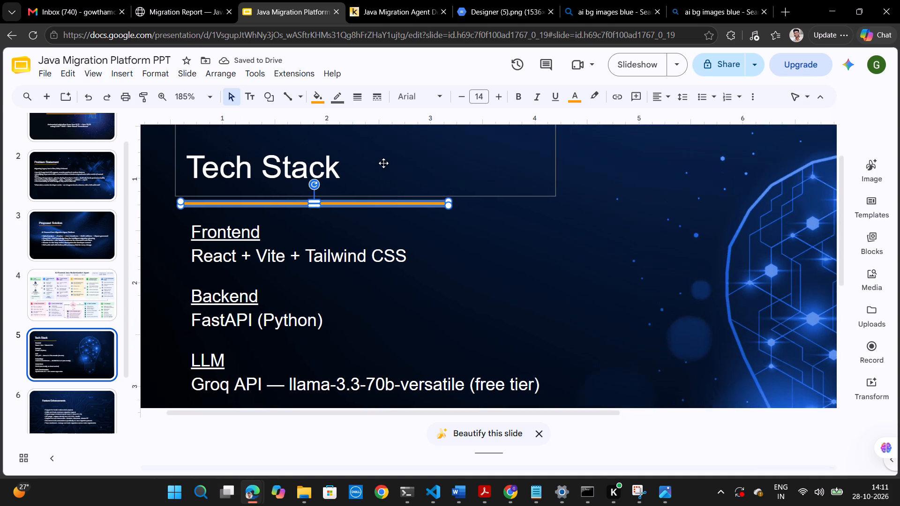
{"action": "scroll", "coordinate": [383, 163], "scroll_direction": "up", "scroll_amount": 1}
{"action": "left_click", "coordinate": [594, 175]}
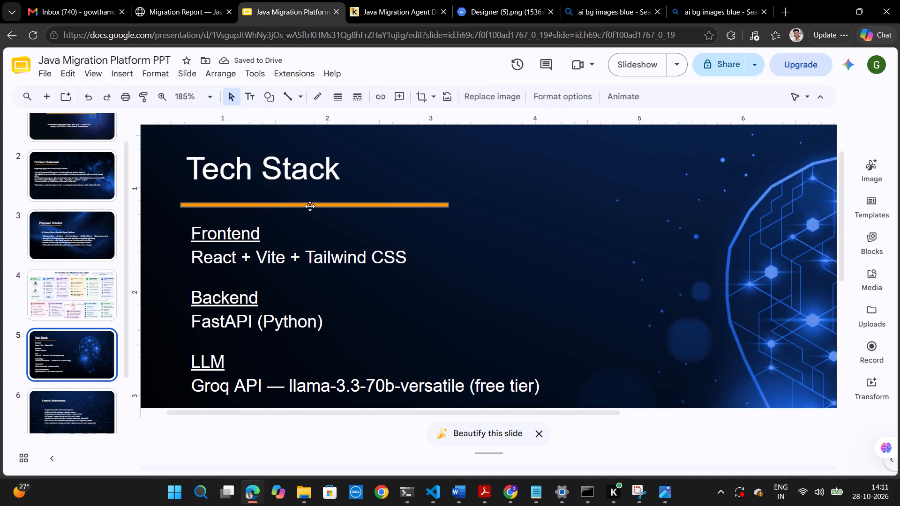
{"action": "left_click_drag", "start_coordinate": [308, 204], "coordinate": [313, 192]}
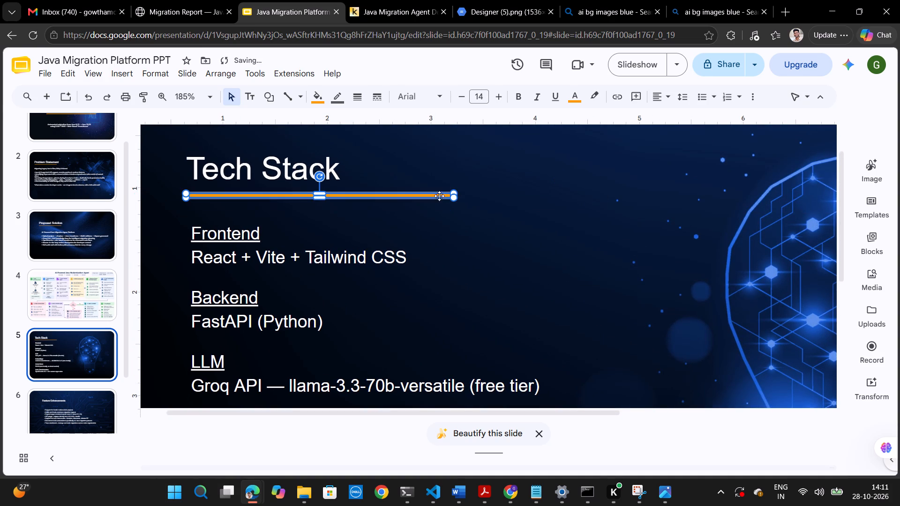
Shorten the orange bar on slide 5 to about 1.4 inches, slightly shorter than the "Tech Stack" heading.
{"action": "left_click_drag", "start_coordinate": [455, 197], "coordinate": [336, 197]}
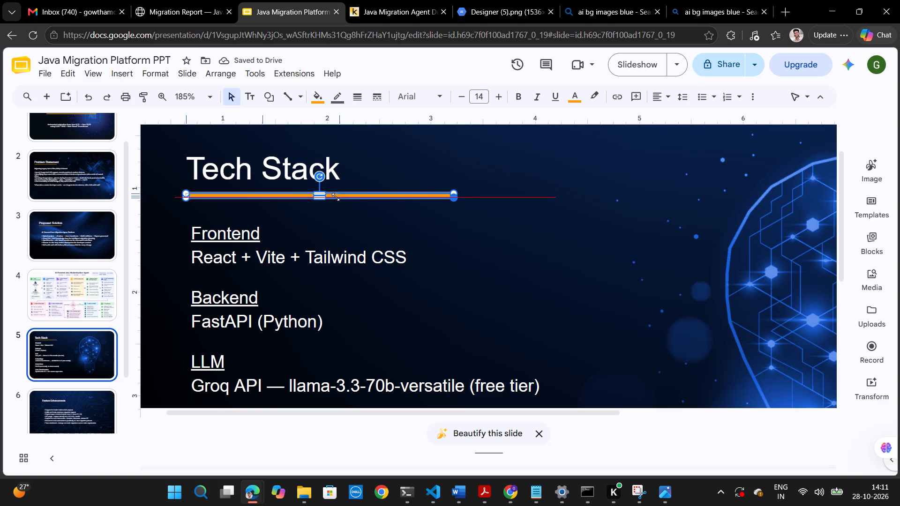
{"action": "left_click_drag", "start_coordinate": [336, 197], "coordinate": [328, 197]}
{"action": "left_click", "coordinate": [419, 191]}
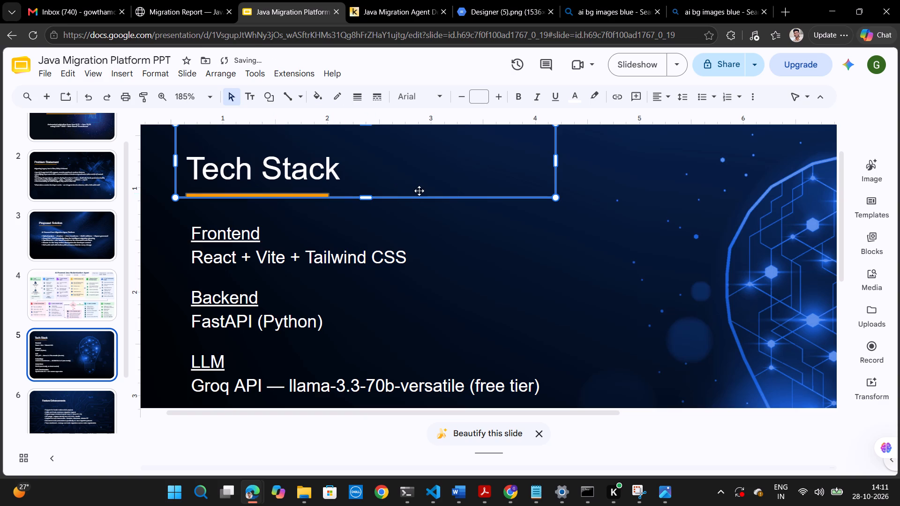
{"action": "left_click", "coordinate": [424, 219]}
{"action": "left_click", "coordinate": [506, 179]}
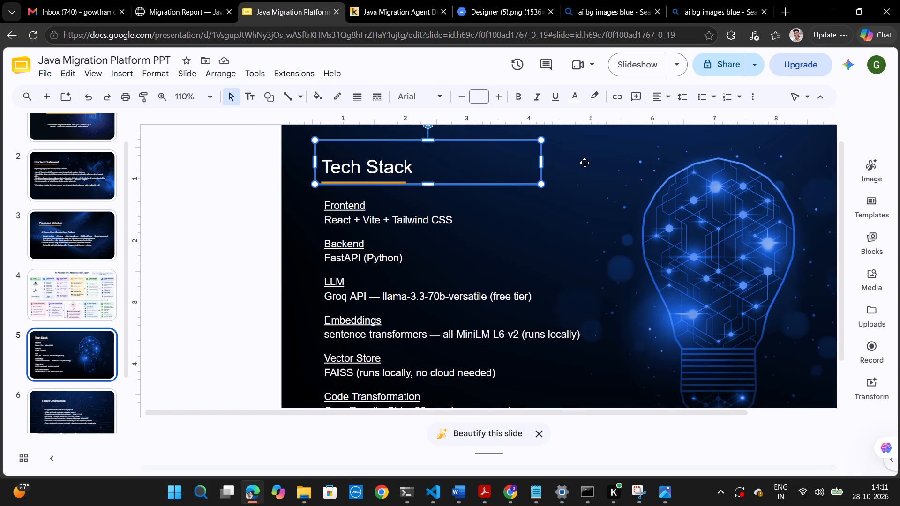
{"action": "left_click", "coordinate": [585, 163]}
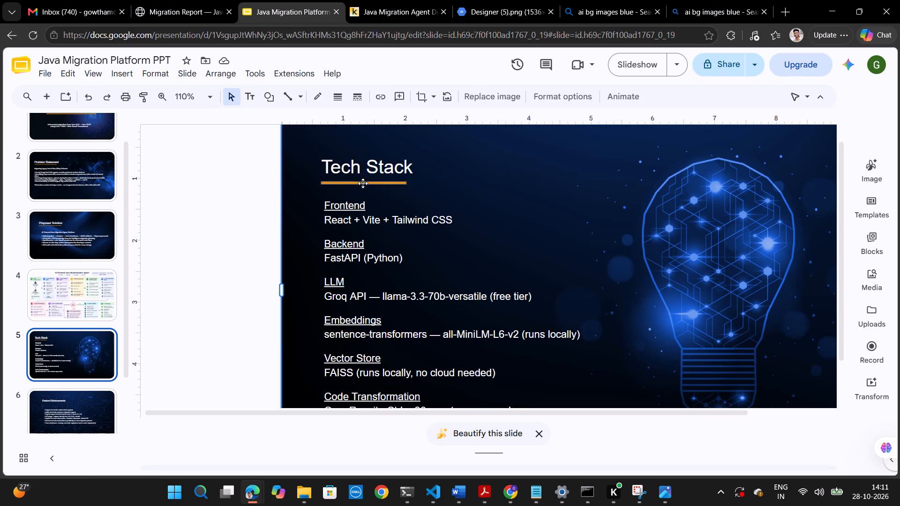
Nudge the orange bar beneath "Tech Stack" slightly right and down.
{"action": "left_click", "coordinate": [363, 183]}
{"action": "key", "text": "Right"}
{"action": "key", "text": "Right"}
{"action": "key", "text": "Right"}
{"action": "key", "text": "Right"}
{"action": "key", "text": "Right"}
{"action": "key", "text": "Right"}
{"action": "key", "text": "Right"}
{"action": "key", "text": "Down"}
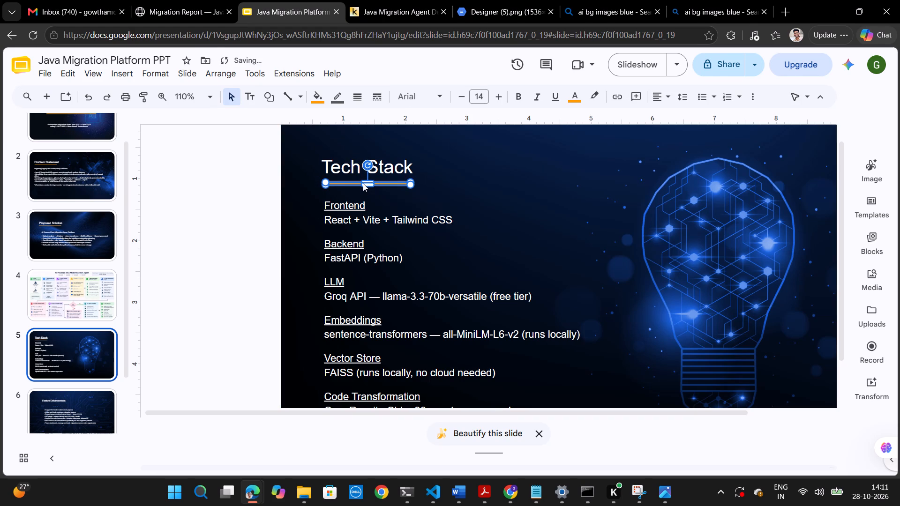
Paste the orange bar onto slide 6 and shift it right beneath the "Feature Enhancements" heading, aligned with the heading's left edge.
{"action": "scroll", "coordinate": [62, 350], "scroll_direction": "down", "scroll_amount": 1}
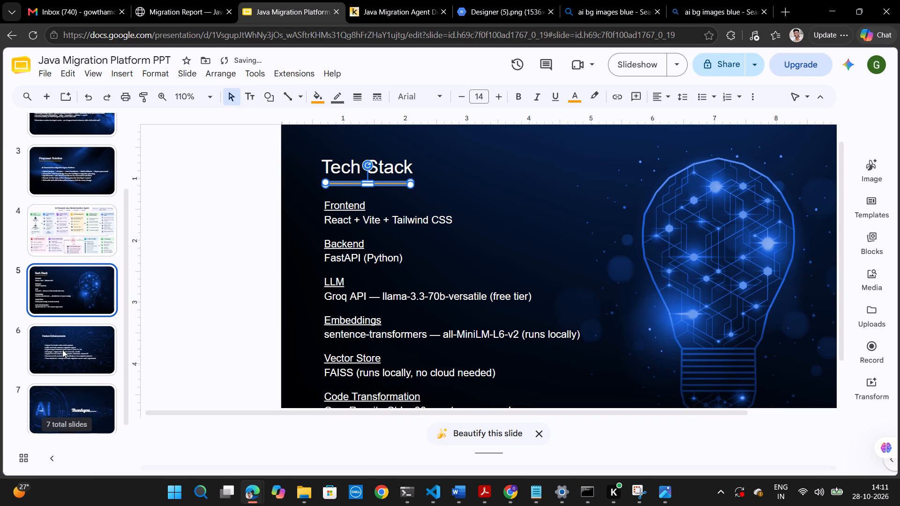
{"action": "scroll", "coordinate": [62, 350], "scroll_direction": "down", "scroll_amount": 1}
{"action": "left_click", "coordinate": [66, 359]}
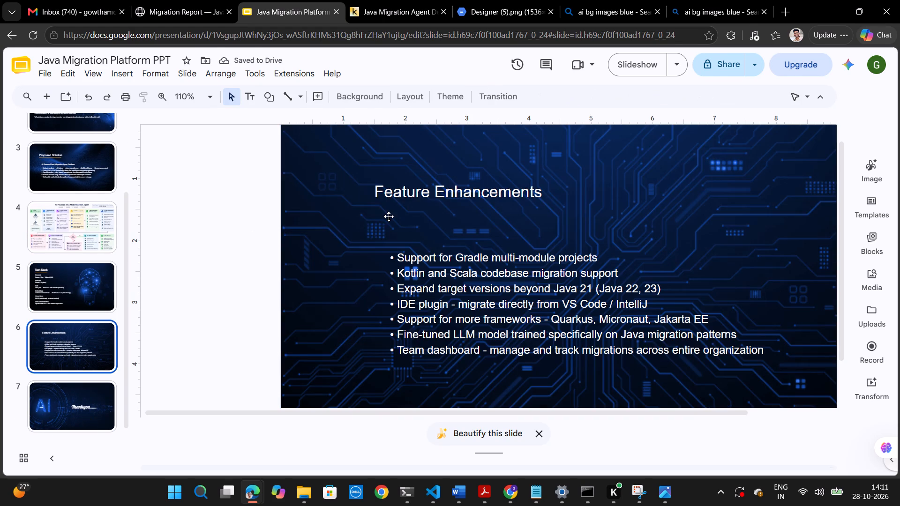
{"action": "key", "text": "ctrl+v"}
{"action": "key", "text": "Right"}
{"action": "key", "text": "Right"}
{"action": "key", "text": "Right"}
{"action": "key", "text": "Right"}
{"action": "key", "text": "Right"}
{"action": "key", "text": "Right"}
{"action": "key", "text": "Right"}
{"action": "key", "text": "Right"}
{"action": "key", "text": "Right"}
{"action": "key", "text": "Right"}
{"action": "key", "text": "Right"}
{"action": "key", "text": "Right"}
{"action": "key", "text": "Right"}
{"action": "key", "text": "Right"}
{"action": "key", "text": "Right"}
{"action": "key", "text": "Right"}
{"action": "key", "text": "Right"}
{"action": "key", "text": "Right"}
{"action": "key", "text": "Right"}
{"action": "key", "text": "Right"}
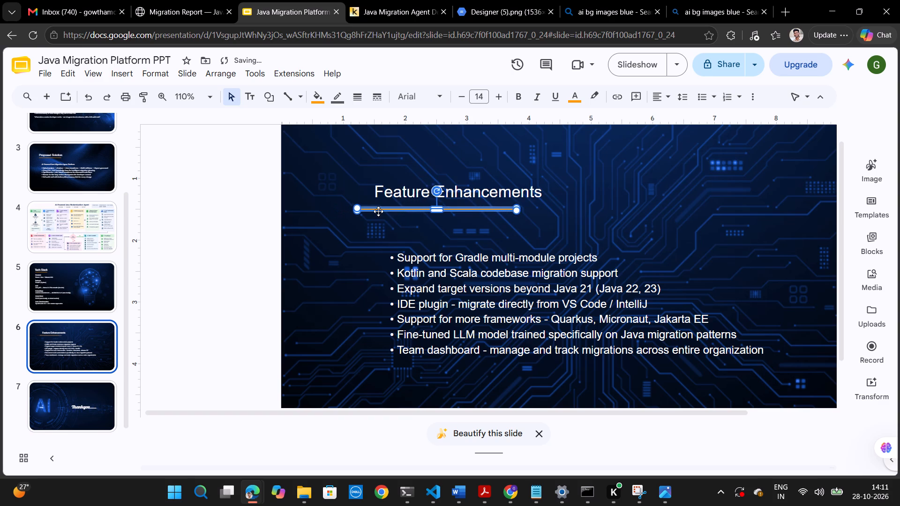
{"action": "key", "text": "Right"}
{"action": "key", "text": "Right"}
{"action": "key", "text": "Right"}
{"action": "key", "text": "Right"}
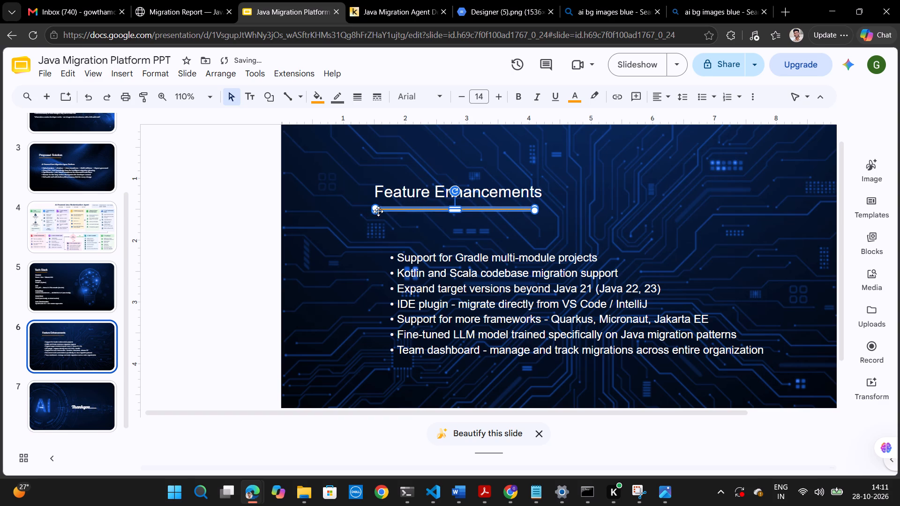
{"action": "key", "text": "Right"}
{"action": "key", "text": "Down"}
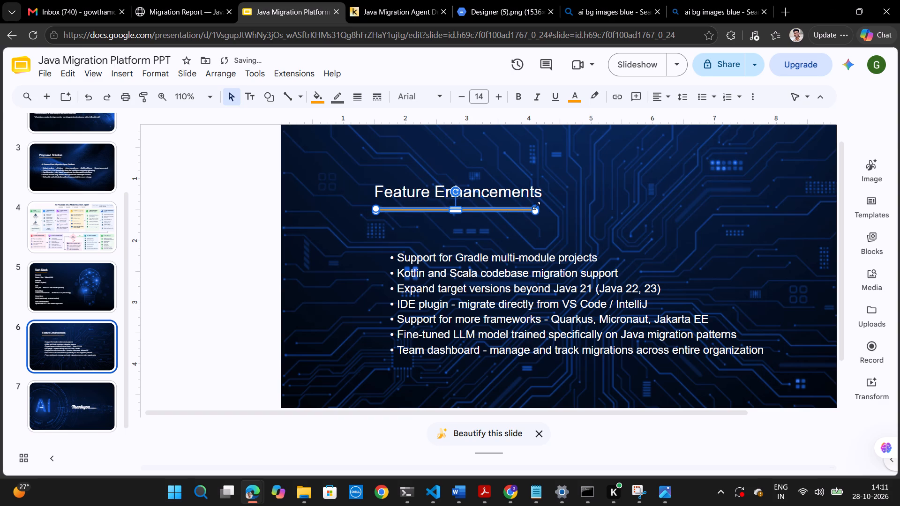
Change the font of the whole Feature Enhancements bullet list on slide 6 to Lora Medium.
{"action": "left_click", "coordinate": [535, 305]}
{"action": "key", "text": "ctrl+a"}
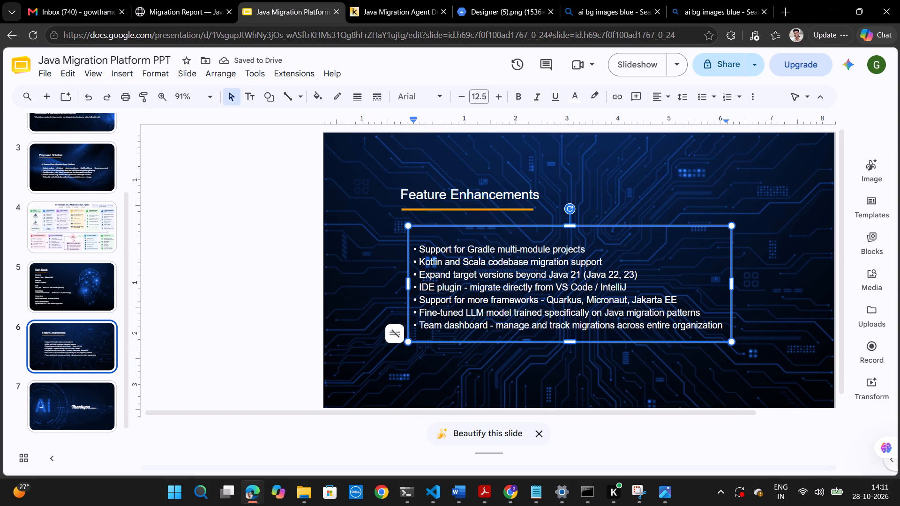
{"action": "left_click", "coordinate": [433, 102]}
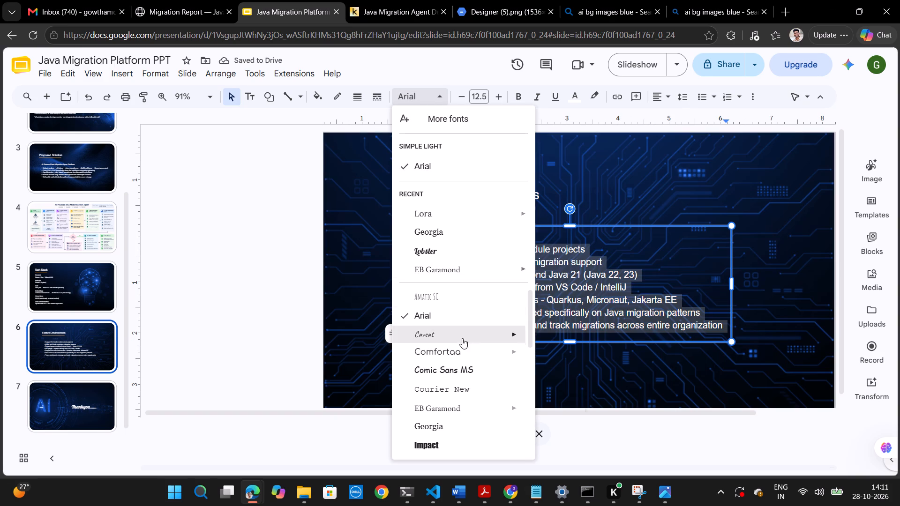
{"action": "scroll", "coordinate": [467, 387], "scroll_direction": "down", "scroll_amount": 2}
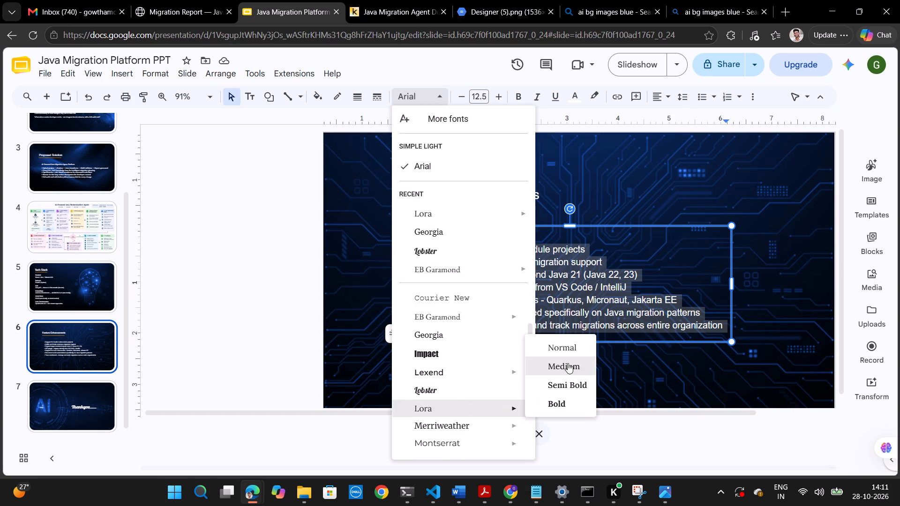
{"action": "left_click", "coordinate": [568, 363]}
{"action": "left_click", "coordinate": [624, 207]}
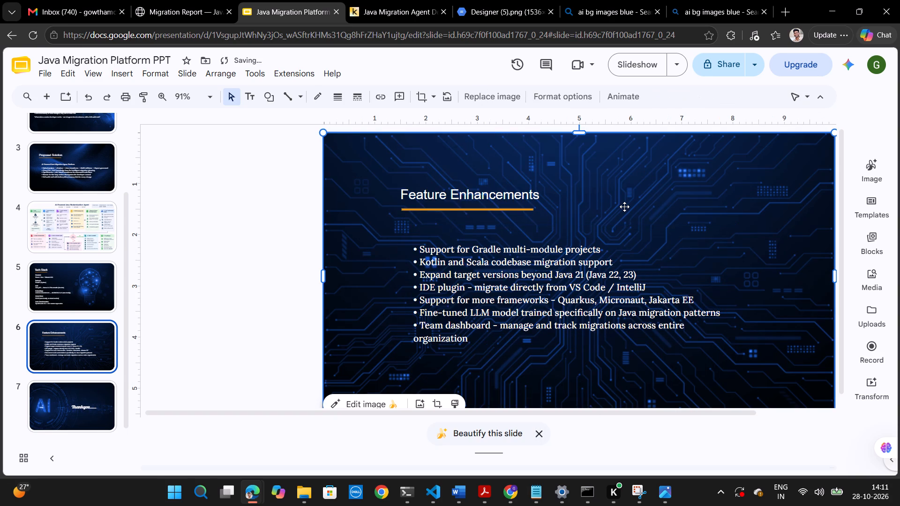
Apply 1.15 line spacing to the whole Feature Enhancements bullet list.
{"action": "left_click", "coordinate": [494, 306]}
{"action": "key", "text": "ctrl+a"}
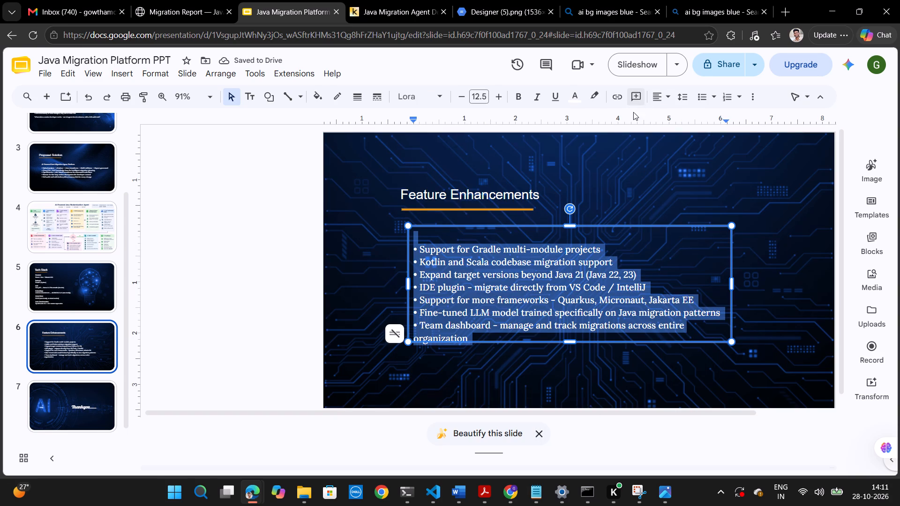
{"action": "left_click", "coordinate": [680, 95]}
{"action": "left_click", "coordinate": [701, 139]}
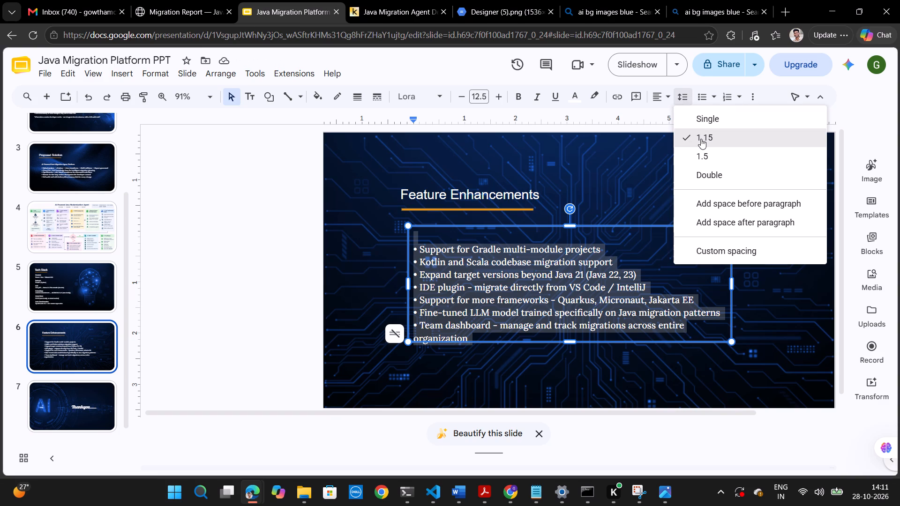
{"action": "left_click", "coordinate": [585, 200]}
Delete the blank line above the first bullet in the Feature Enhancements list.
{"action": "left_click", "coordinate": [437, 242]}
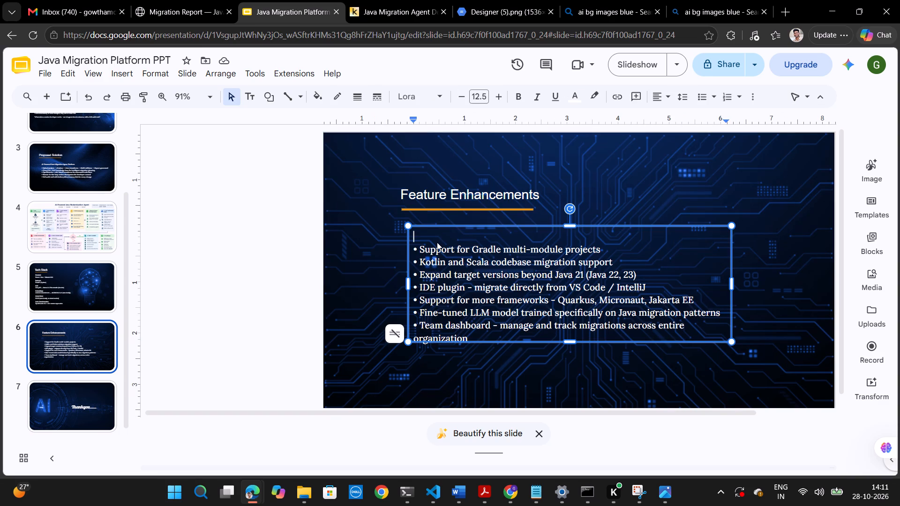
{"action": "key", "text": "BackSpace"}
{"action": "key", "text": "Down"}
{"action": "key", "text": "BackSpace"}
{"action": "left_click", "coordinate": [379, 300]}
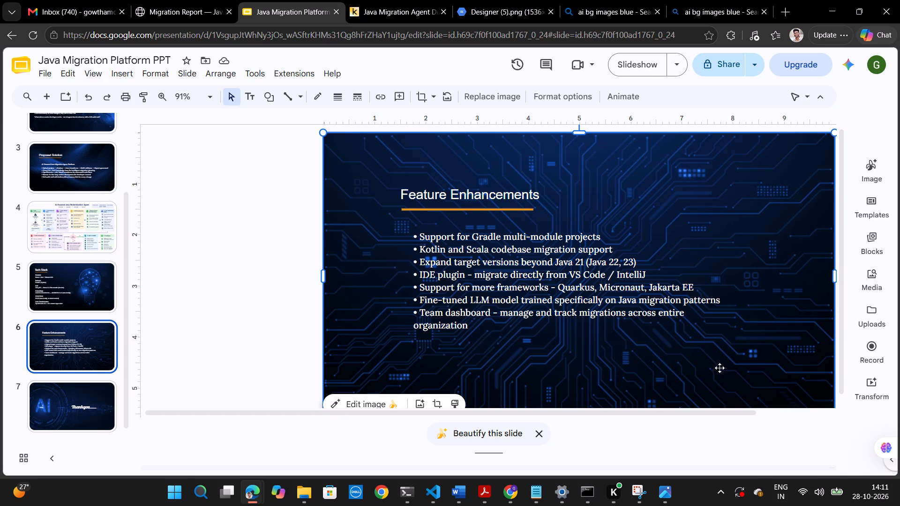
Duplicate the closing "Thankyou......" slide at the end of the presentation.
{"action": "scroll", "coordinate": [50, 307], "scroll_direction": "up", "scroll_amount": 5}
{"action": "left_click", "coordinate": [72, 152]}
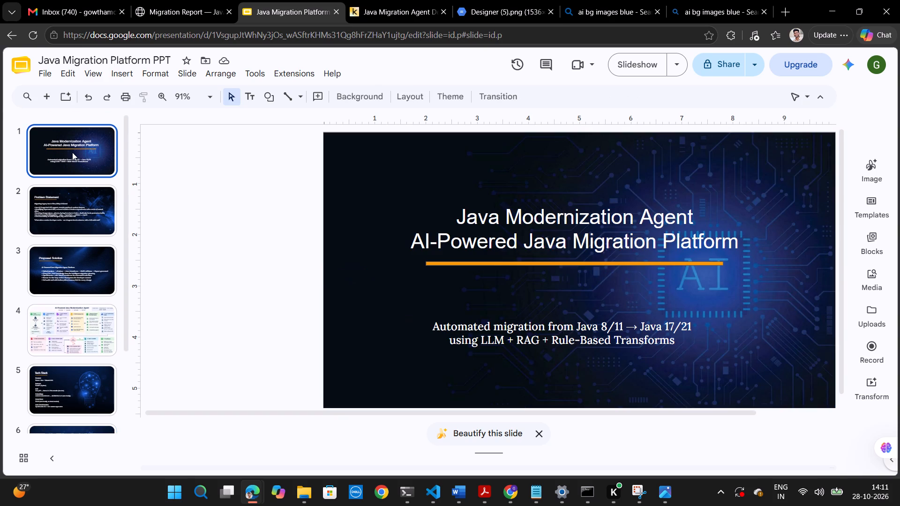
{"action": "scroll", "coordinate": [68, 259], "scroll_direction": "down", "scroll_amount": 4}
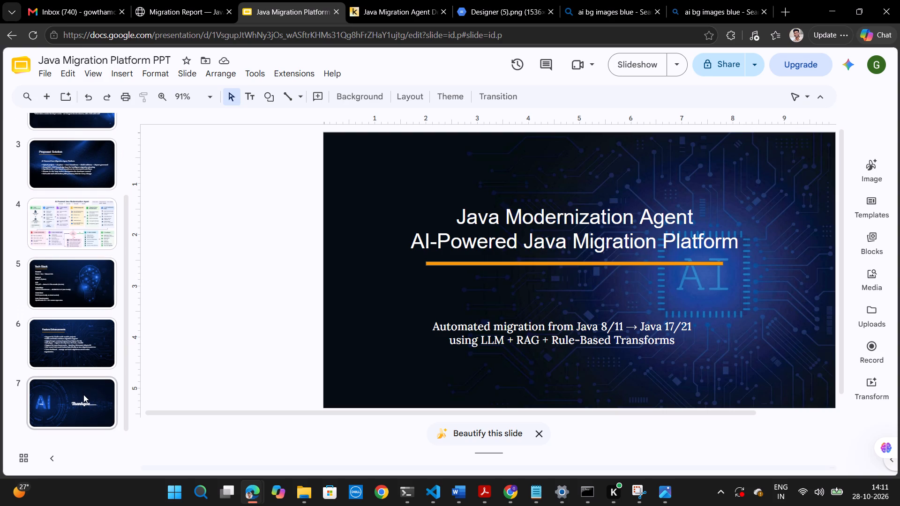
{"action": "left_click", "coordinate": [83, 394]}
{"action": "key", "text": "ctrl+c"}
{"action": "key", "text": "ctrl+v"}
Replace the "Thankyou......" text on slide 7 with "Application Demo".
{"action": "left_click", "coordinate": [75, 348]}
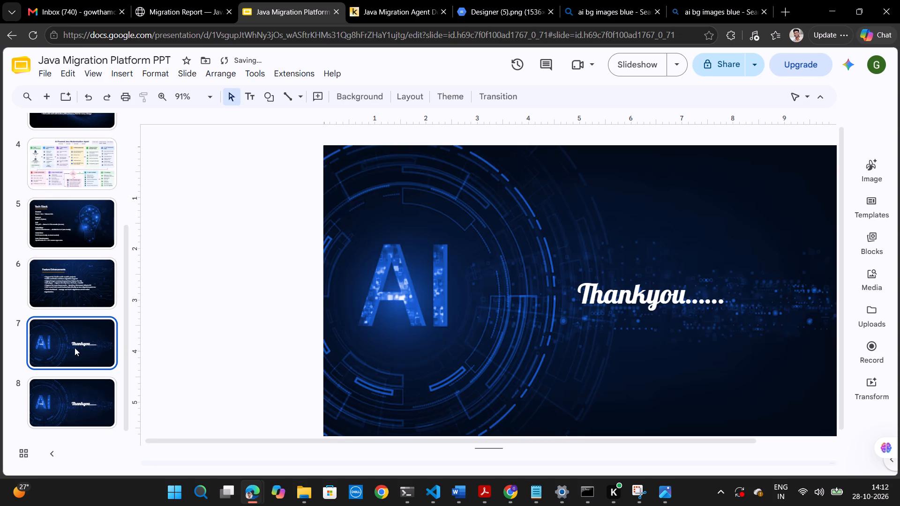
{"action": "left_click", "coordinate": [75, 348]}
{"action": "left_click", "coordinate": [623, 299]}
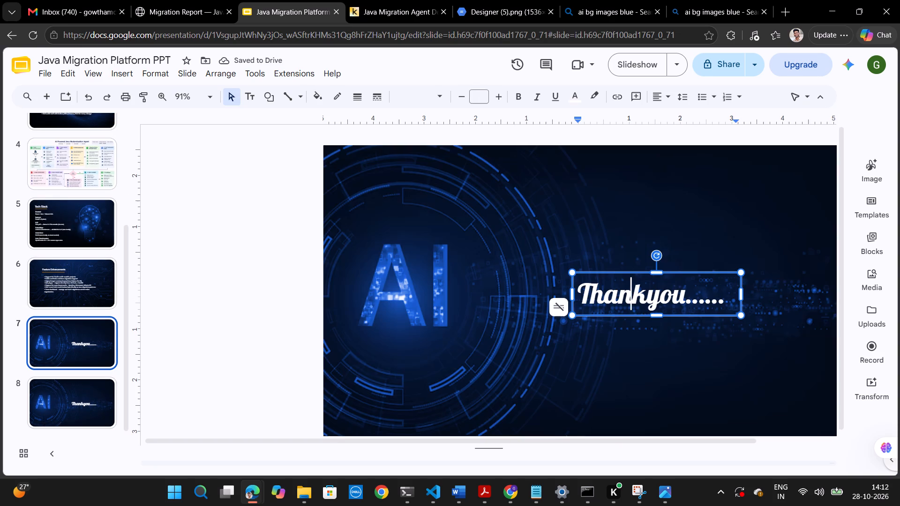
{"action": "key", "text": "shift+q"}
{"action": "key", "text": "ctrl+z"}
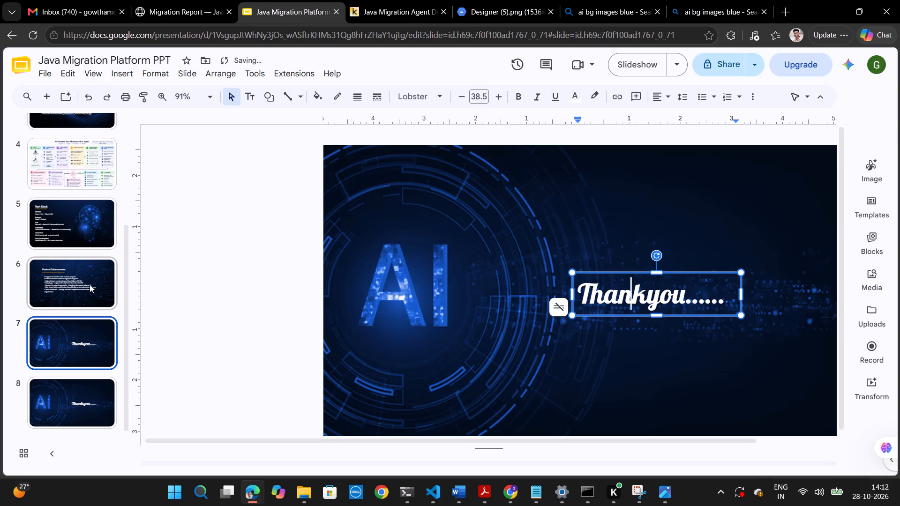
{"action": "key", "text": "ctrl+a"}
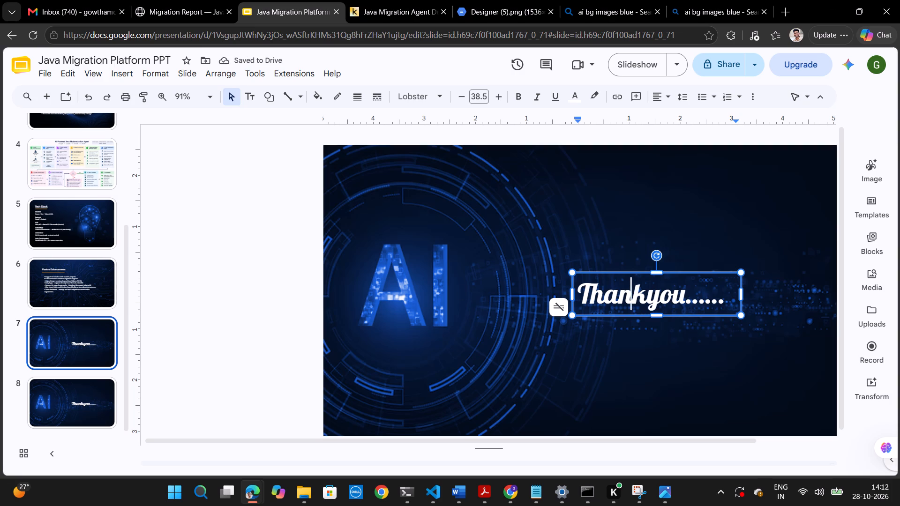
{"action": "type", "text": "Application Demo"}
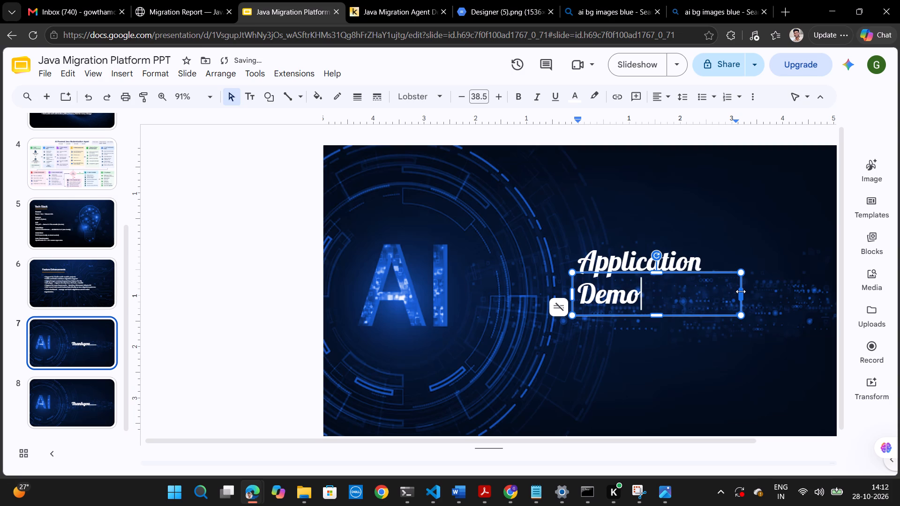
Widen the "Application Demo" text box on slide 7 to about 4 inches so the text fits on one line.
{"action": "left_click_drag", "start_coordinate": [741, 291], "coordinate": [776, 291]}
{"action": "left_click", "coordinate": [749, 349]}
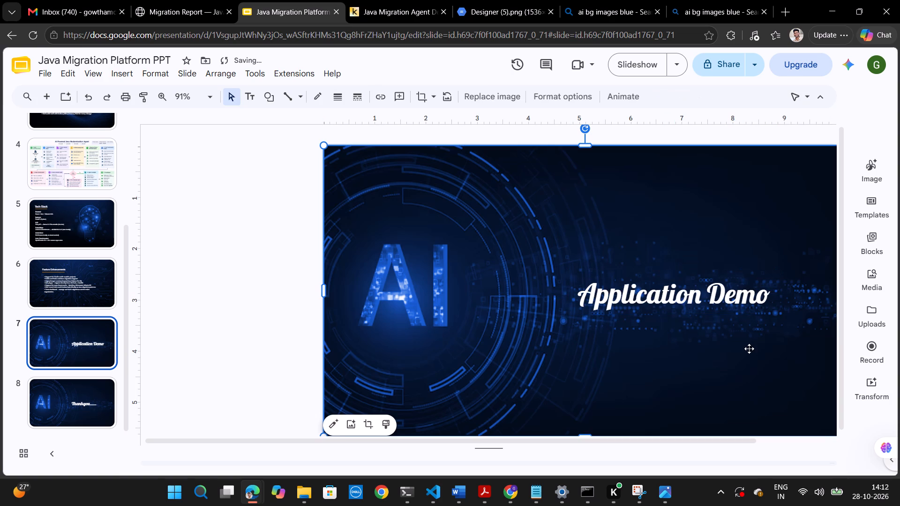
Preview the "Application Demo" slide and the closing "Thankyou......" slide in full-screen slideshow mode.
{"action": "scroll", "coordinate": [749, 349], "scroll_direction": "down", "scroll_amount": 1}
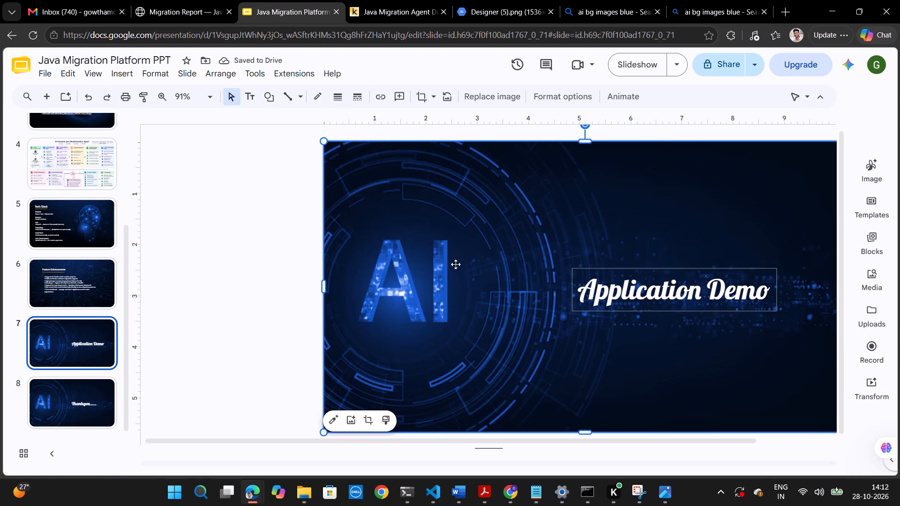
{"action": "left_click", "coordinate": [292, 235]}
{"action": "left_click", "coordinate": [635, 61]}
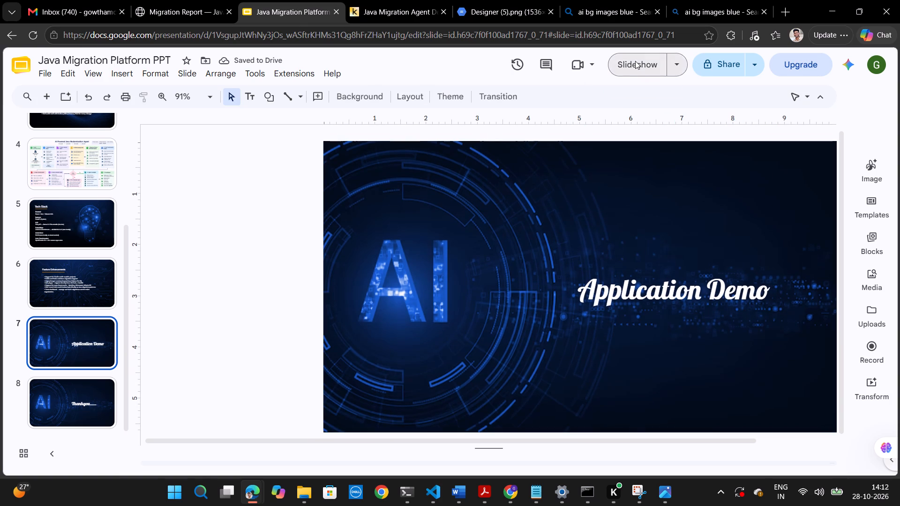
{"action": "key", "text": "Left"}
{"action": "key", "text": "Right"}
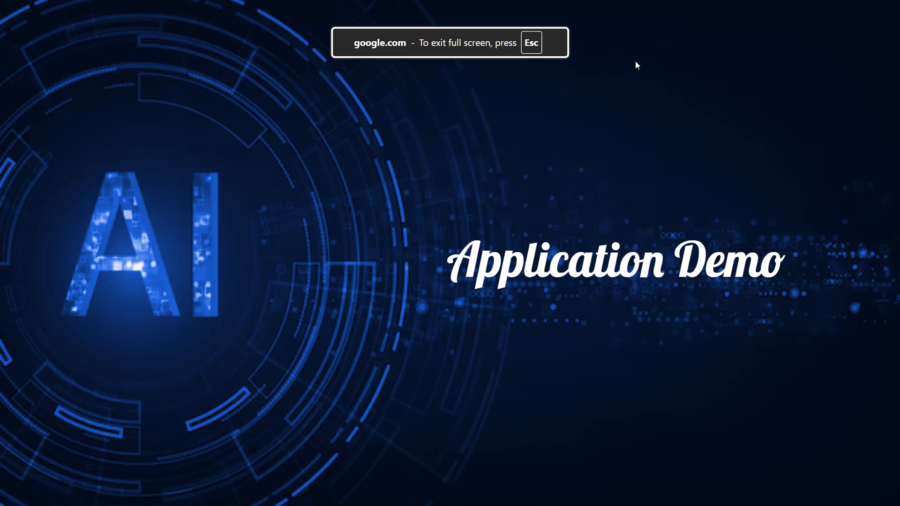
{"action": "key", "text": "Right"}
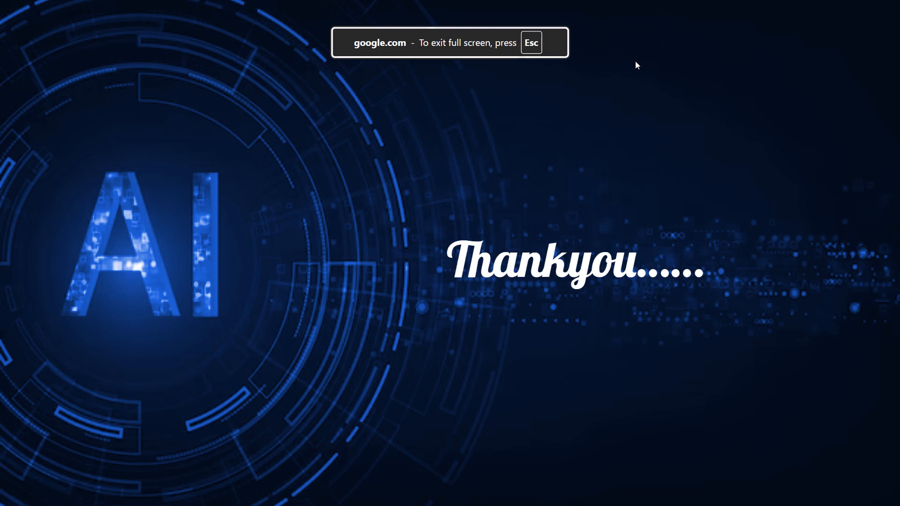
{"action": "key", "text": "Left"}
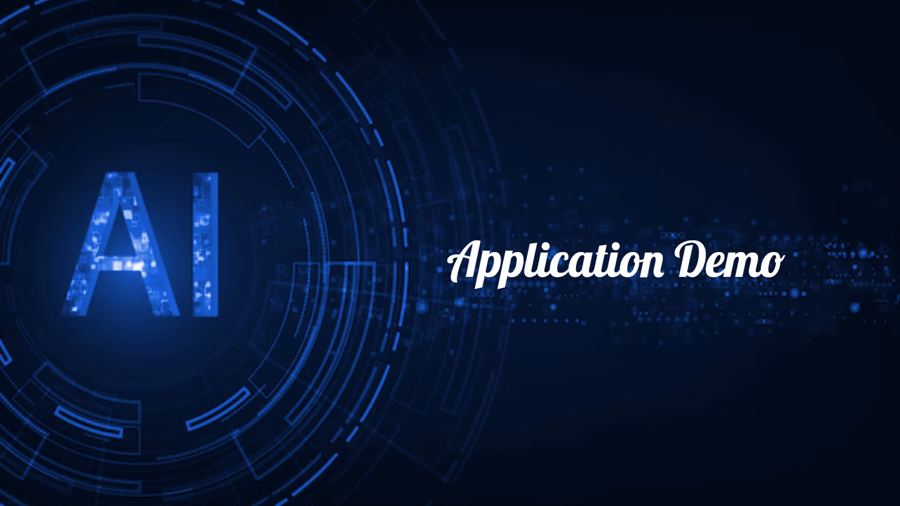
{"action": "key", "text": "Escape"}
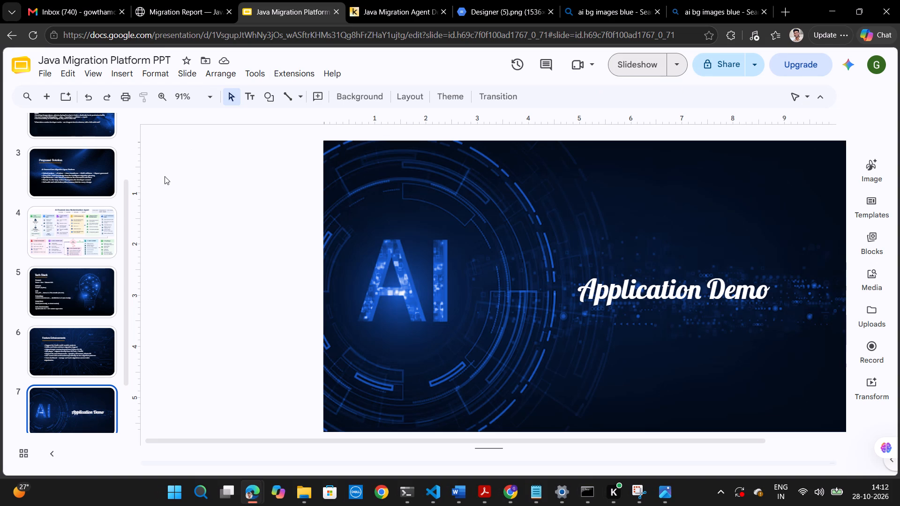
Play the whole presentation as a slideshow from slide 1 through to the closing slide to check every slide.
{"action": "left_click", "coordinate": [67, 300]}
{"action": "left_click", "coordinate": [63, 354]}
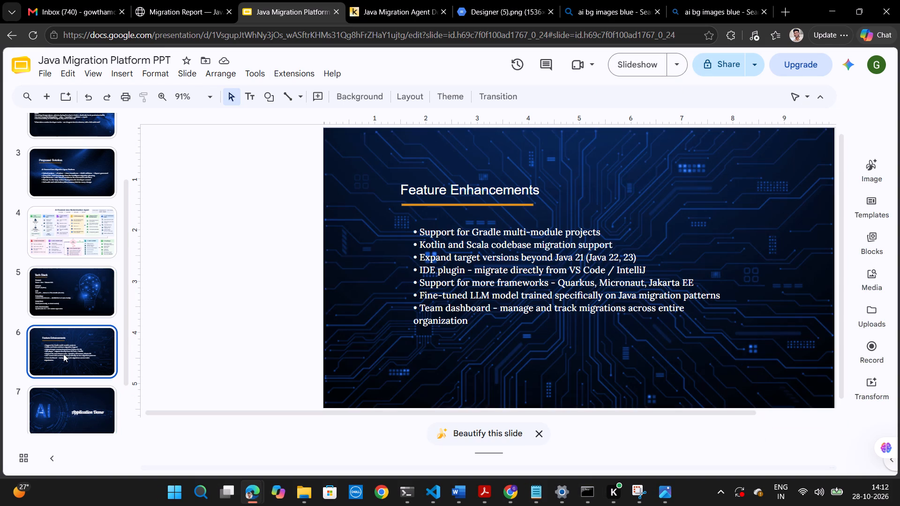
{"action": "scroll", "coordinate": [63, 354], "scroll_direction": "up", "scroll_amount": 10}
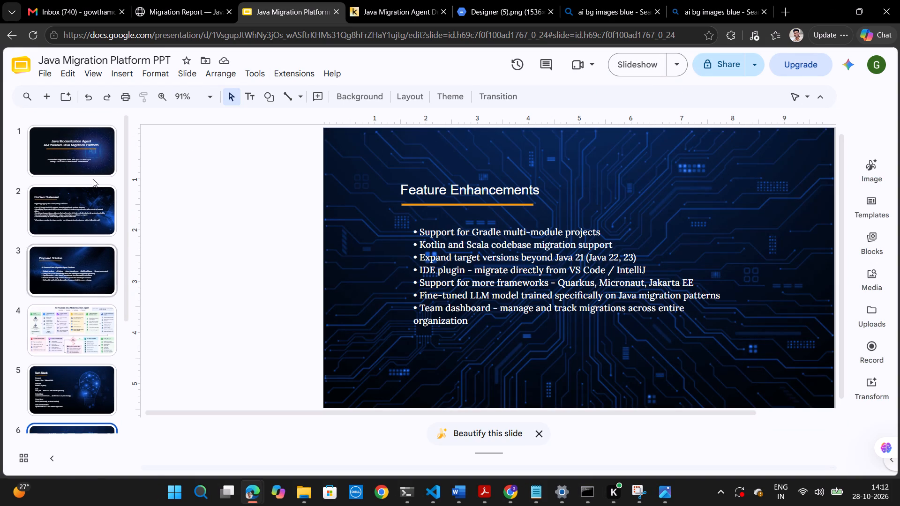
{"action": "left_click", "coordinate": [81, 157]}
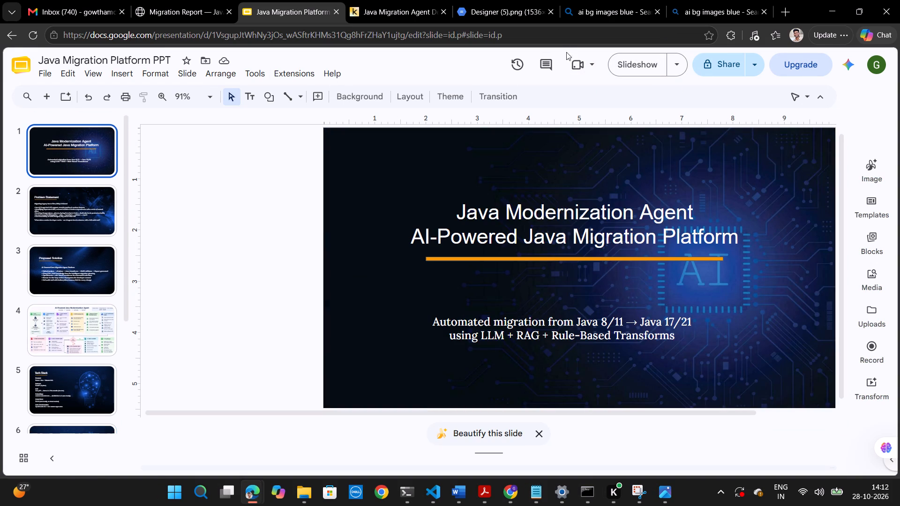
{"action": "left_click", "coordinate": [645, 59]}
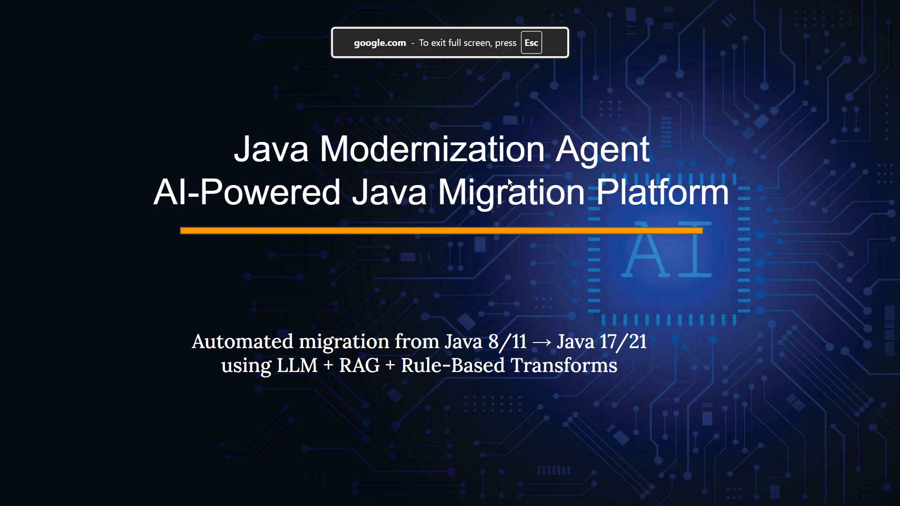
{"action": "key", "text": "Right"}
{"action": "key", "text": "Right"}
{"action": "key", "text": "Right"}
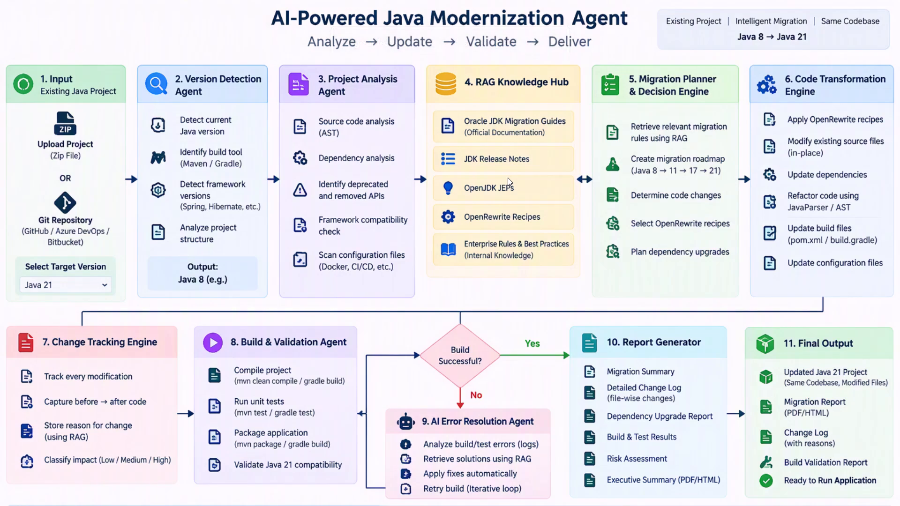
{"action": "key", "text": "Right"}
{"action": "key", "text": "Right"}
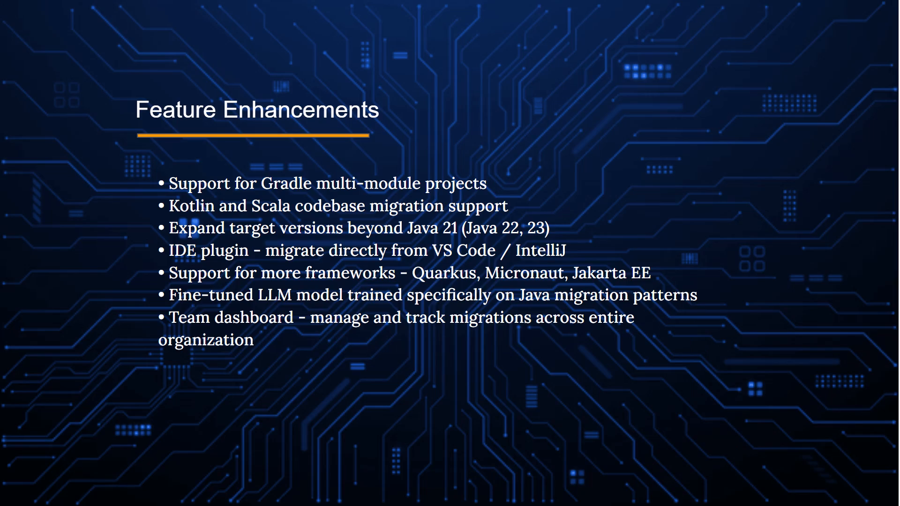
{"action": "key", "text": "Right"}
{"action": "key", "text": "Right"}
{"action": "key", "text": "Right"}
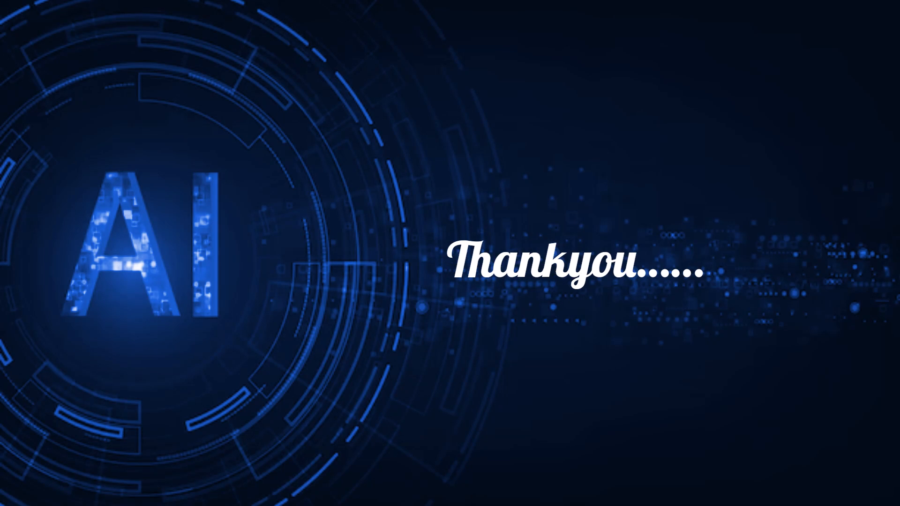
{"action": "key", "text": "Escape"}
Switch to the Kaggle Java Migration Agent Demo page and rewind its demo video to 0:00, leaving it paused.
{"action": "left_click", "coordinate": [369, 15]}
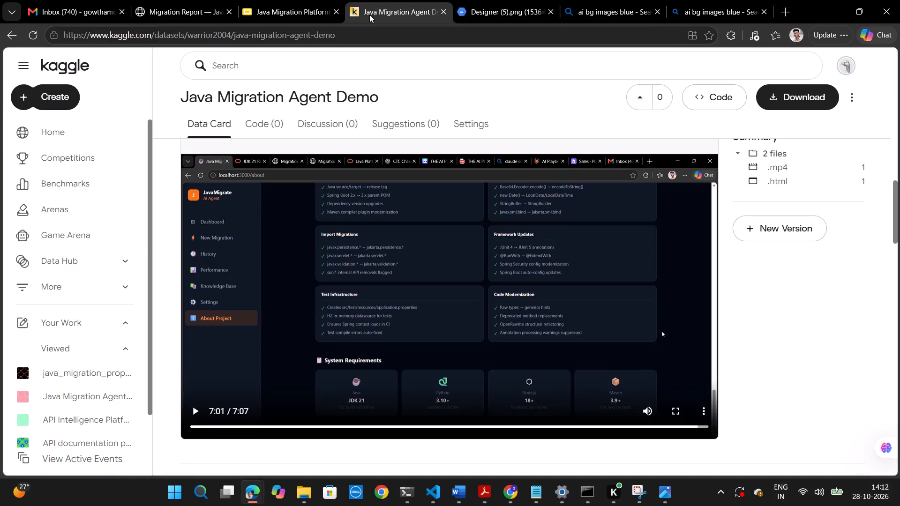
{"action": "scroll", "coordinate": [504, 360], "scroll_direction": "down", "scroll_amount": 1}
{"action": "scroll", "coordinate": [504, 360], "scroll_direction": "up", "scroll_amount": 1}
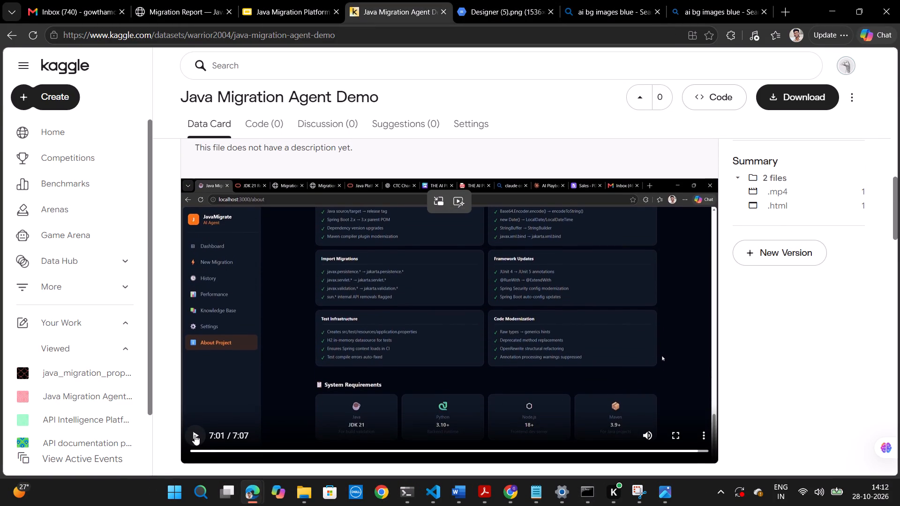
{"action": "left_click", "coordinate": [195, 435]}
{"action": "left_click", "coordinate": [195, 451]}
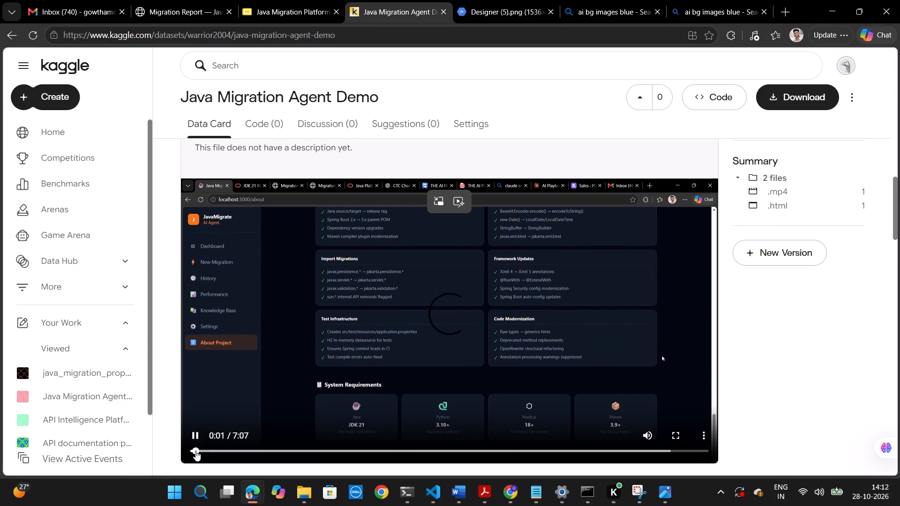
{"action": "left_click_drag", "start_coordinate": [195, 451], "coordinate": [190, 451]}
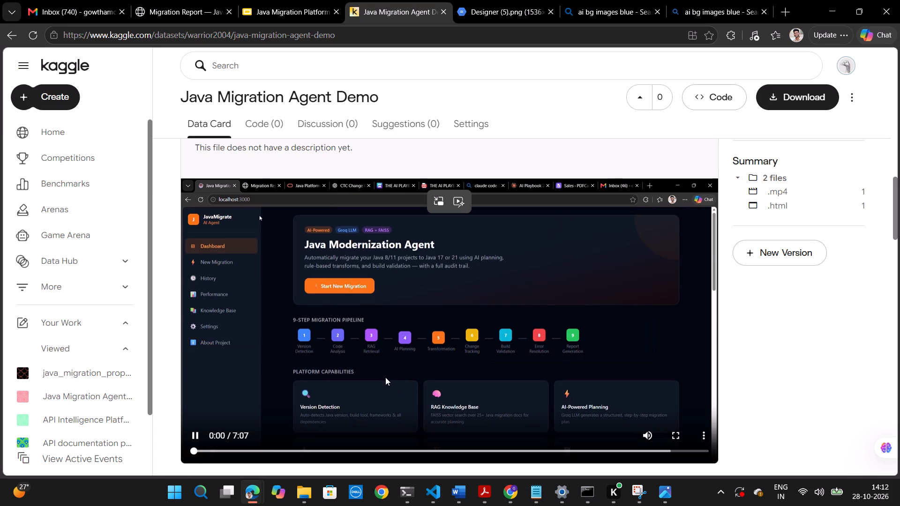
{"action": "left_click", "coordinate": [466, 319]}
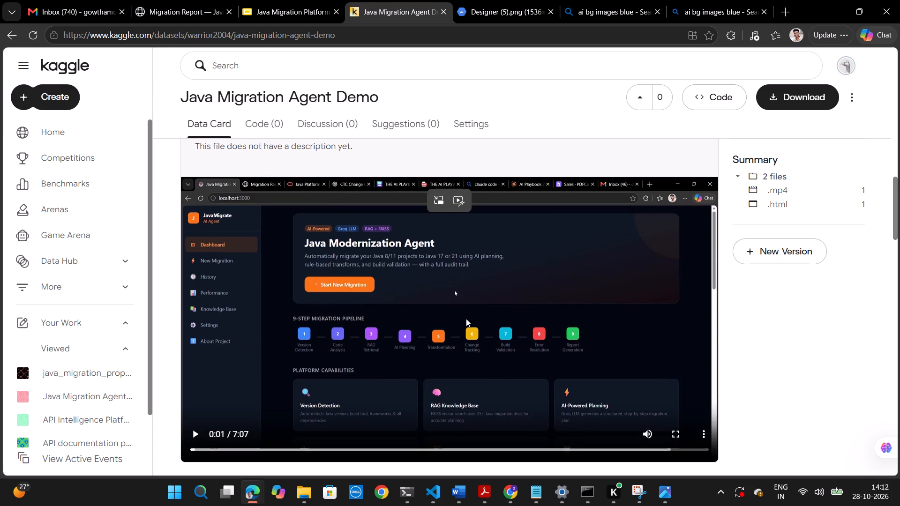
{"action": "left_click", "coordinate": [190, 449]}
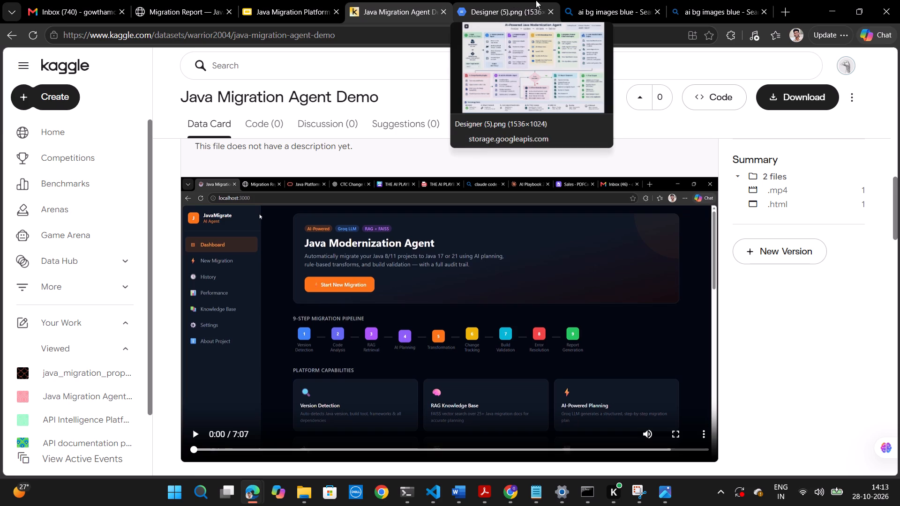
Close both "ai bg images blue" image search pages in the browser.
{"action": "left_click", "coordinate": [596, 10]}
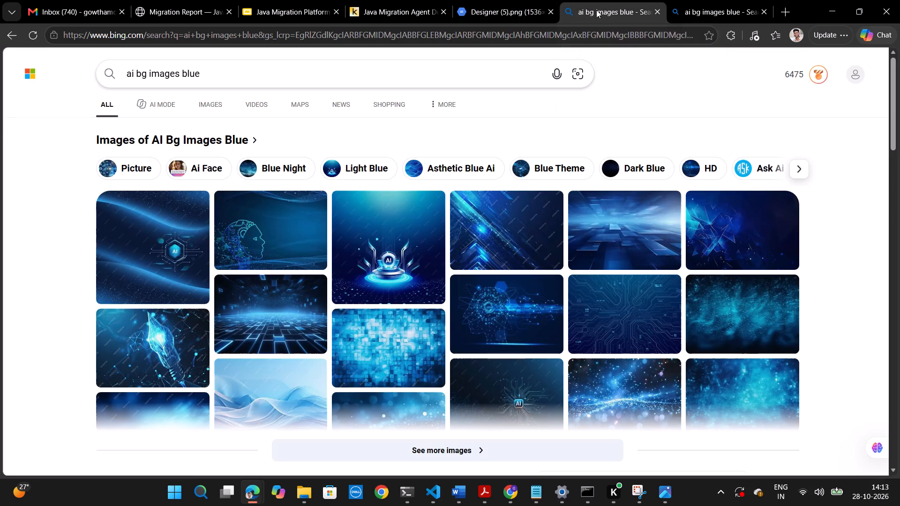
{"action": "left_click", "coordinate": [656, 12]}
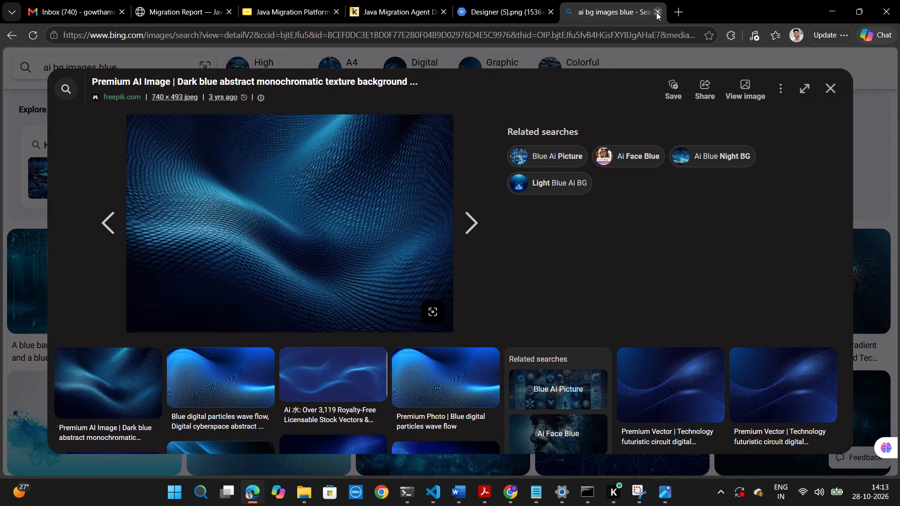
{"action": "left_click", "coordinate": [656, 12]}
Open the migration_report_384949da HTML file from the Downloads folder in the browser.
{"action": "left_click", "coordinate": [307, 492]}
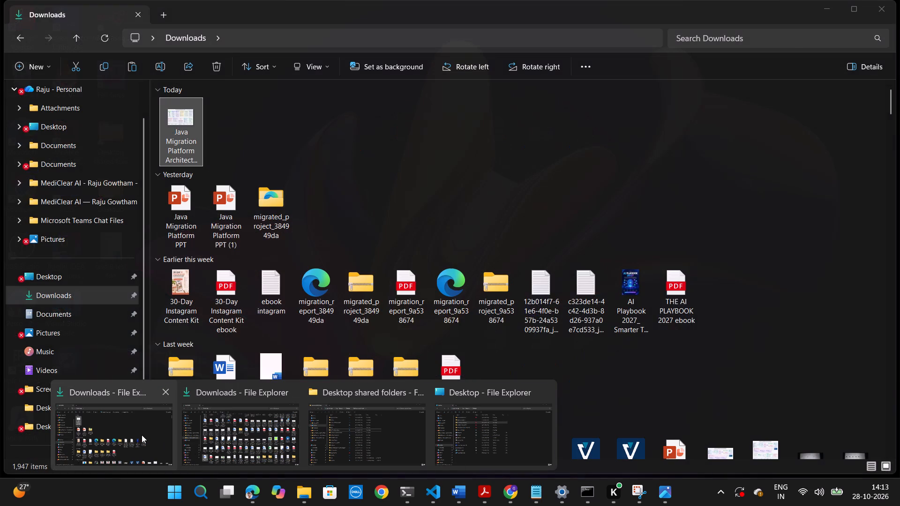
{"action": "left_click", "coordinate": [142, 435]}
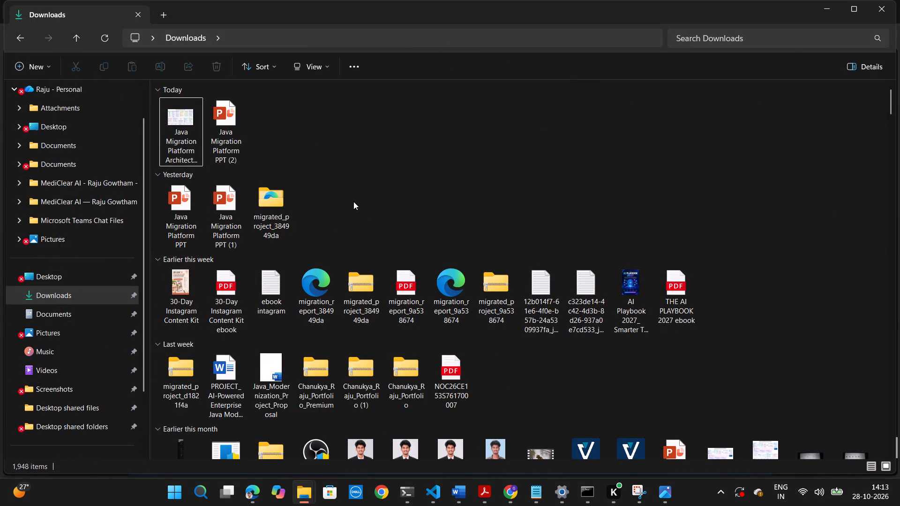
{"action": "double_click", "coordinate": [319, 287]}
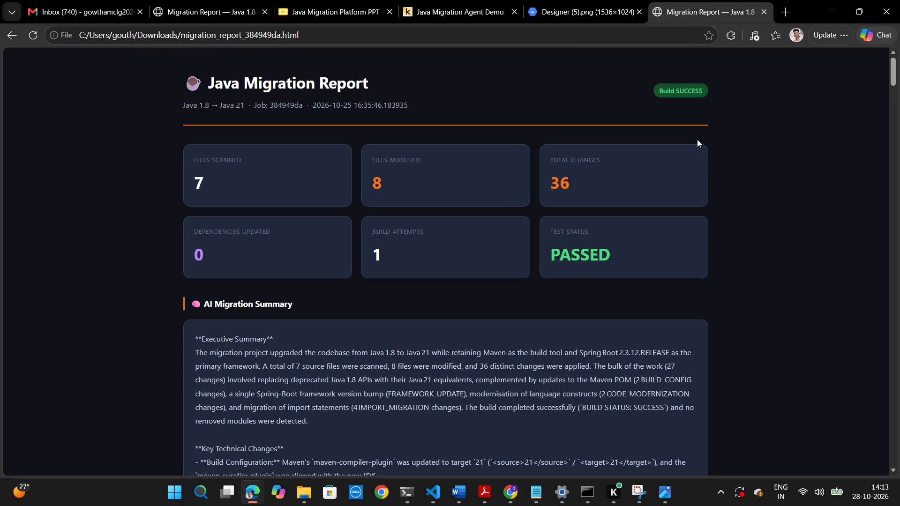
Examine the Java Migration Report's before-and-after change entries, and revisit the Kaggle demo page.
{"action": "scroll", "coordinate": [504, 304], "scroll_direction": "down", "scroll_amount": 11}
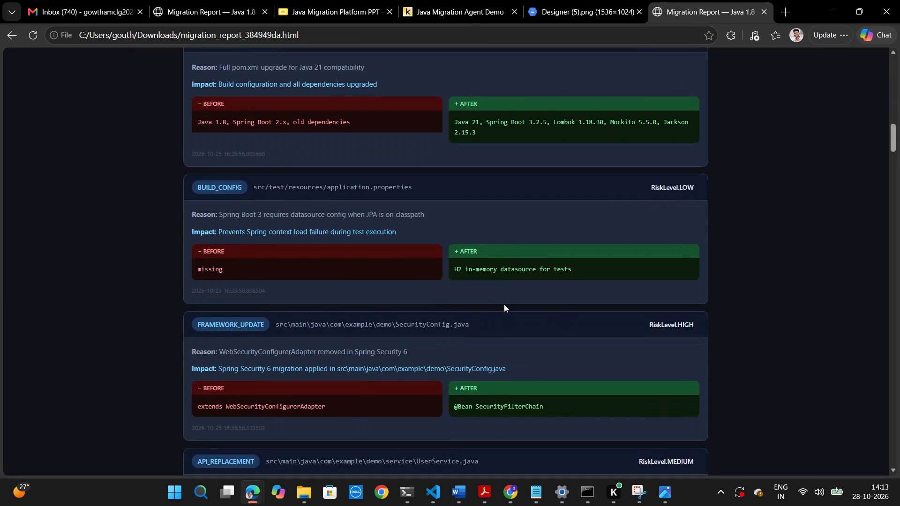
{"action": "scroll", "coordinate": [504, 304], "scroll_direction": "down", "scroll_amount": 16}
{"action": "scroll", "coordinate": [504, 304], "scroll_direction": "down", "scroll_amount": 9}
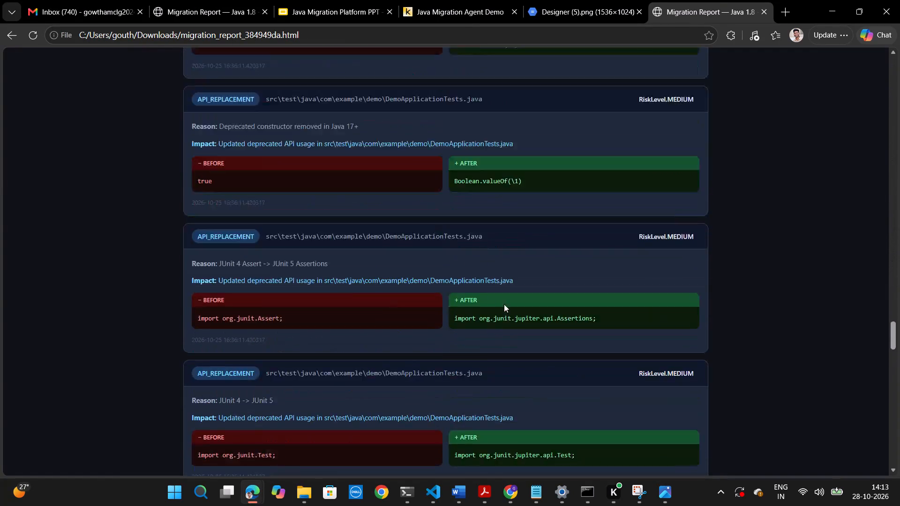
{"action": "scroll", "coordinate": [504, 304], "scroll_direction": "up", "scroll_amount": 20}
{"action": "scroll", "coordinate": [504, 304], "scroll_direction": "up", "scroll_amount": 5}
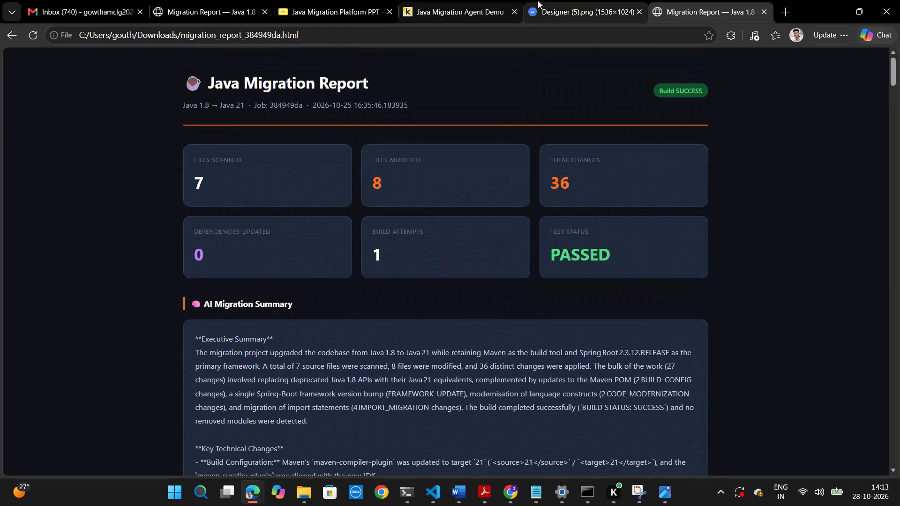
{"action": "left_click", "coordinate": [587, 0]}
{"action": "left_click", "coordinate": [457, 5]}
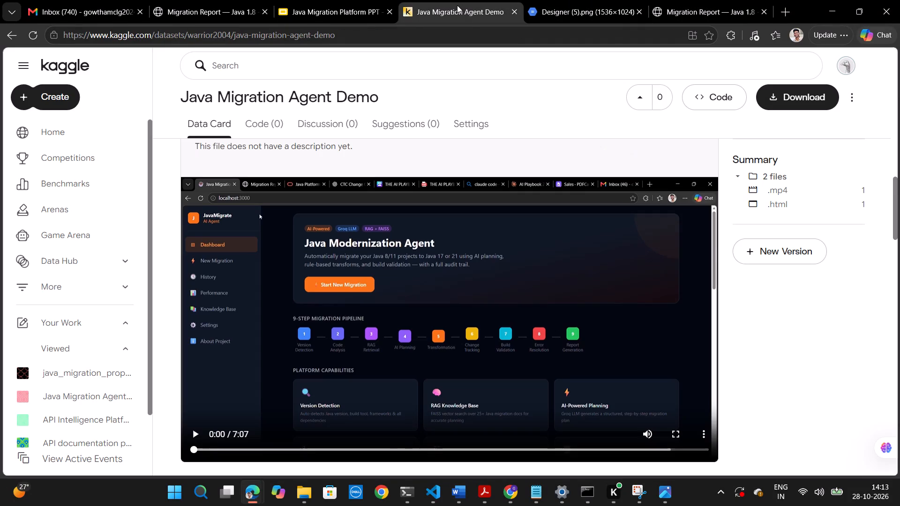
Return to the Java Migration Platform presentation and download it as a Microsoft PowerPoint (.pptx) file.
{"action": "left_click", "coordinate": [361, 0]}
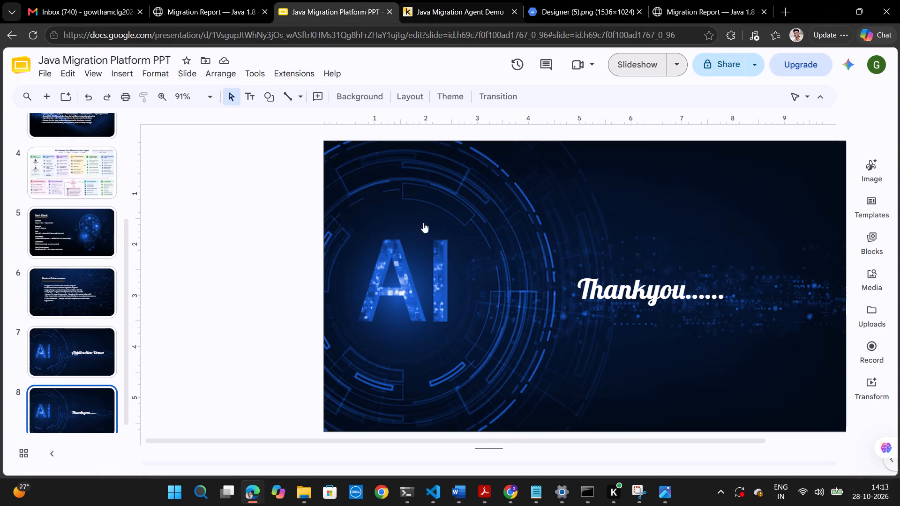
{"action": "scroll", "coordinate": [46, 277], "scroll_direction": "up", "scroll_amount": 9}
{"action": "left_click", "coordinate": [41, 75]}
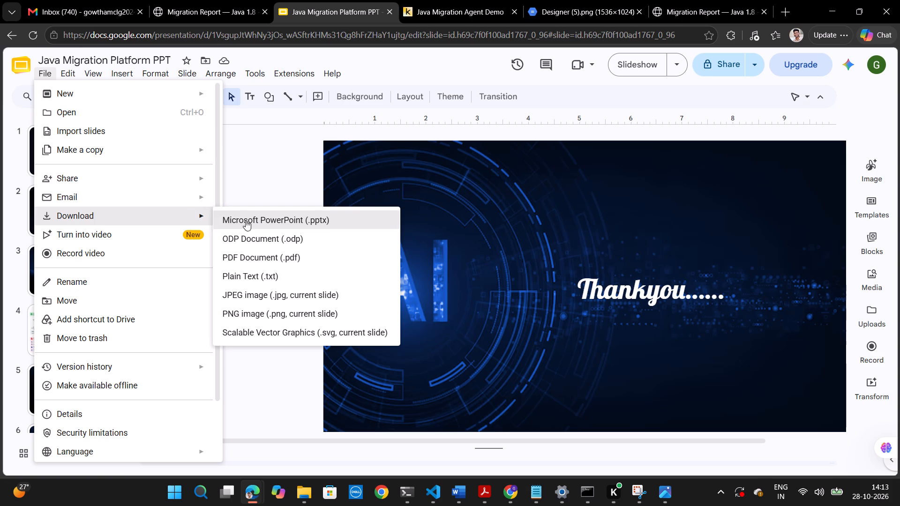
{"action": "left_click", "coordinate": [258, 225]}
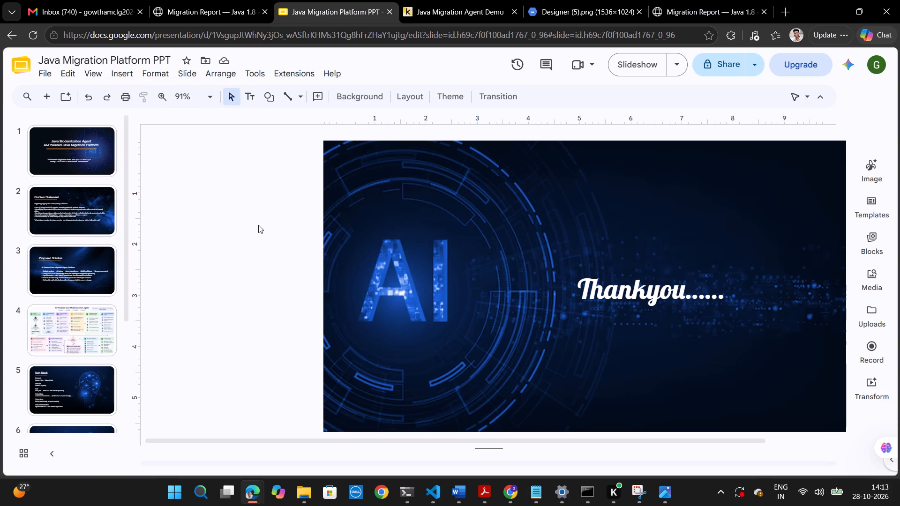
{"action": "scroll", "coordinate": [258, 225], "scroll_direction": "up", "scroll_amount": 1}
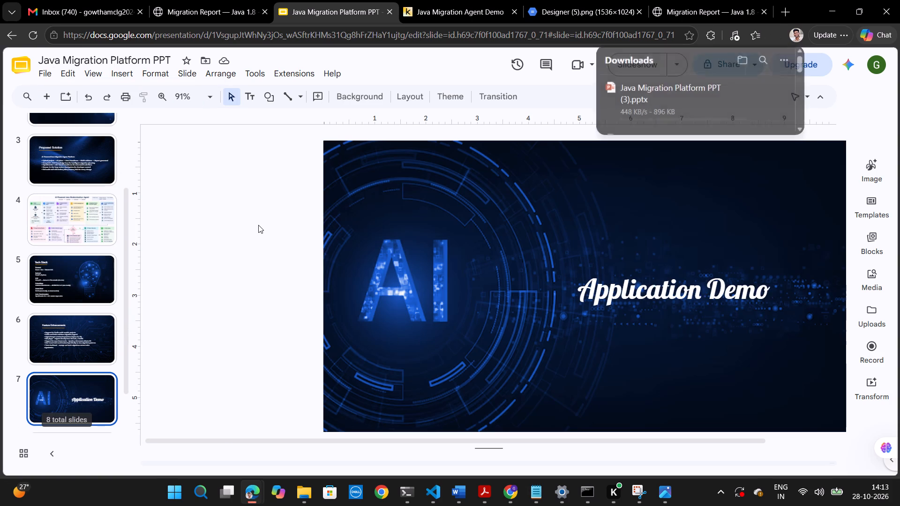
{"action": "left_click", "coordinate": [271, 207]}
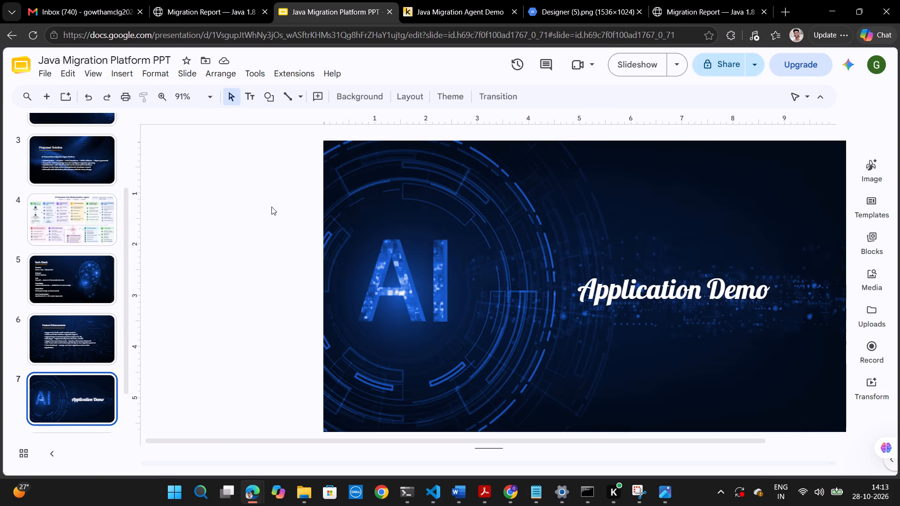
Show slide 2, "Problem Statement", in the presentation.
{"action": "scroll", "coordinate": [71, 220], "scroll_direction": "up", "scroll_amount": 7}
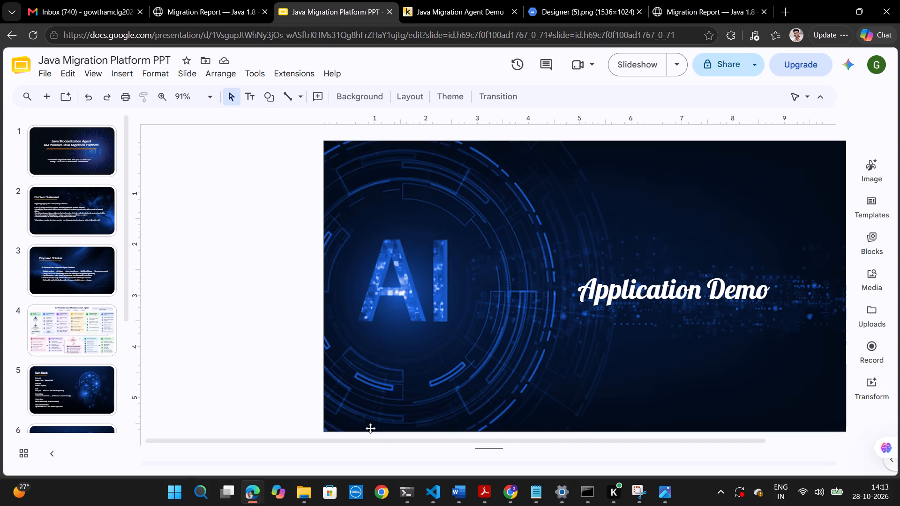
{"action": "left_click", "coordinate": [101, 208]}
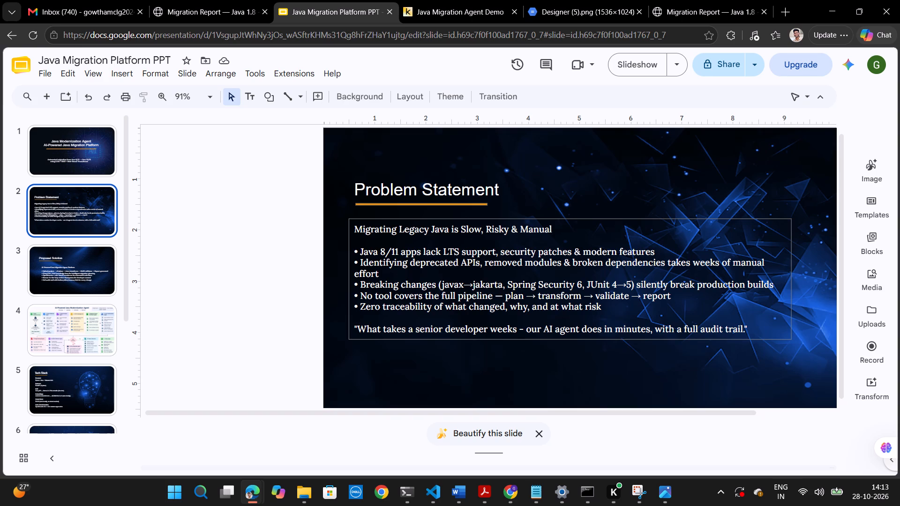
Examine the Problem Statement slide's bullet points and its closing quote about the AI agent's full audit trail.
{"action": "left_click", "coordinate": [572, 387]}
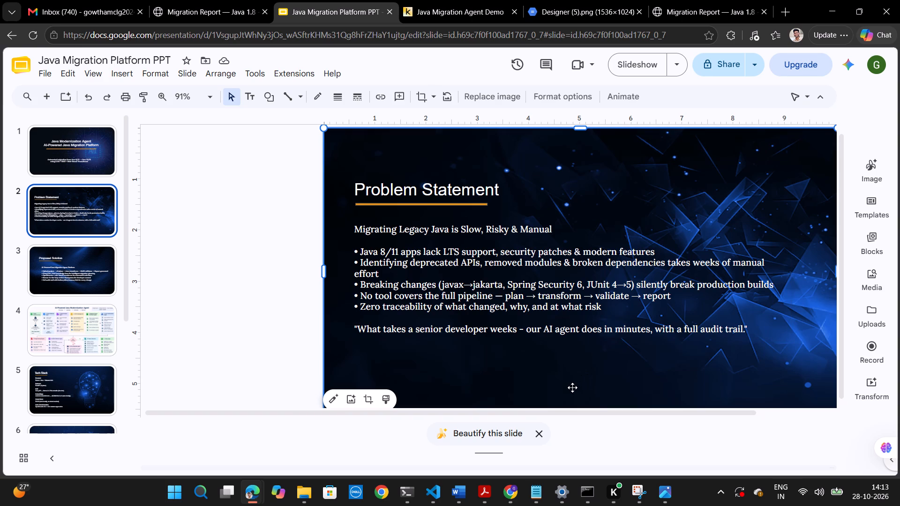
{"action": "left_click", "coordinate": [572, 387]}
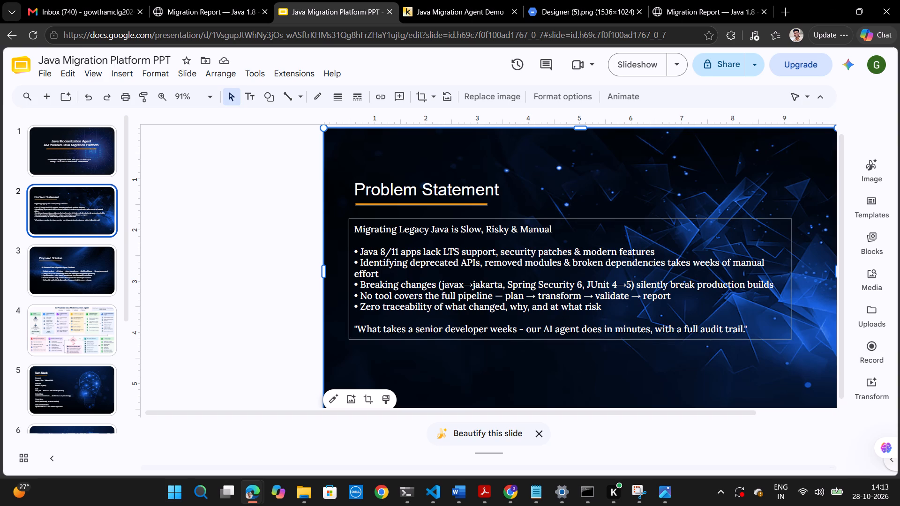
{"action": "left_click_drag", "start_coordinate": [751, 327], "coordinate": [486, 349]}
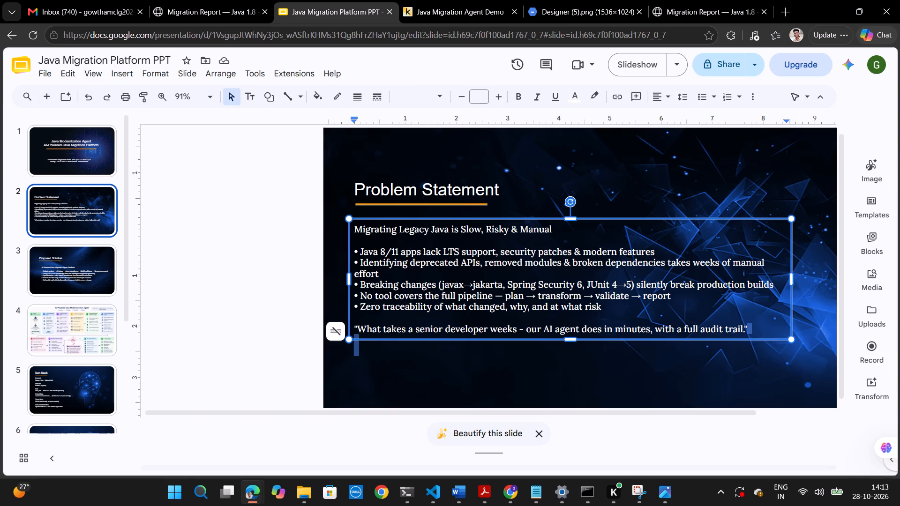
{"action": "left_click_drag", "start_coordinate": [486, 349], "coordinate": [353, 331]}
{"action": "left_click", "coordinate": [519, 374]}
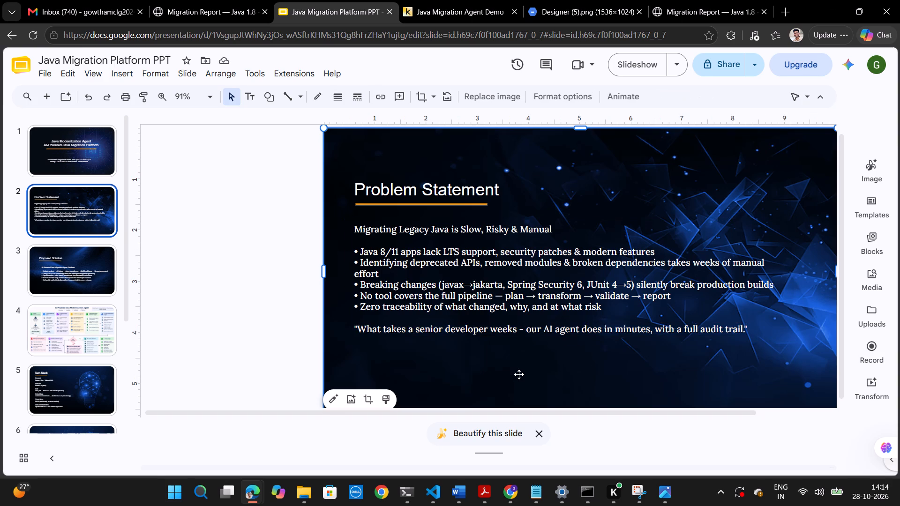
{"action": "left_click", "coordinate": [303, 345]}
{"action": "scroll", "coordinate": [578, 368], "scroll_direction": "up", "scroll_amount": 1}
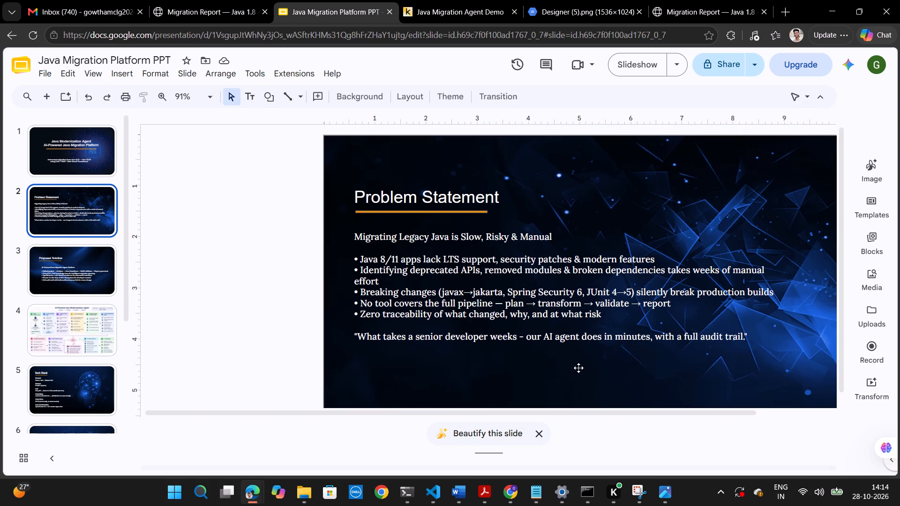
{"action": "scroll", "coordinate": [578, 368], "scroll_direction": "down", "scroll_amount": 1}
{"action": "scroll", "coordinate": [578, 368], "scroll_direction": "up", "scroll_amount": 1}
{"action": "scroll", "coordinate": [578, 368], "scroll_direction": "down", "scroll_amount": 1}
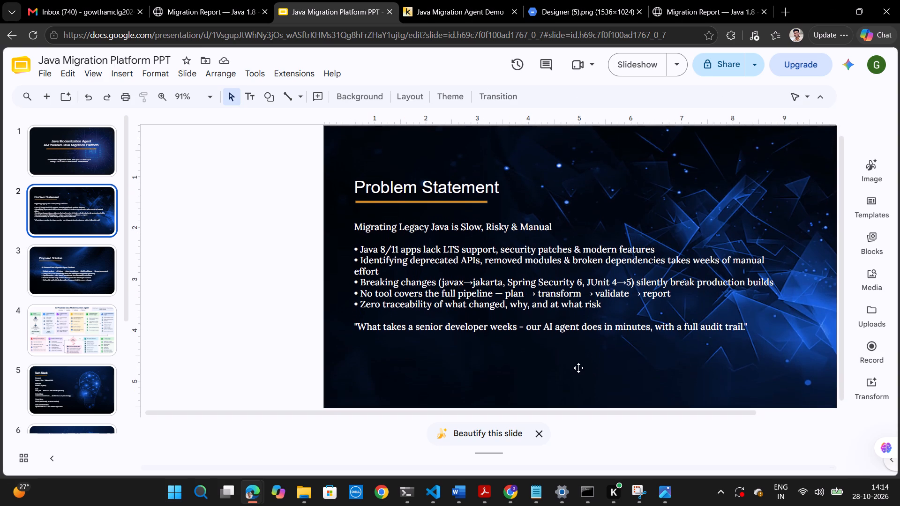
Review slides 3 to 8 in turn, from Proposed Solution through Tech Stack and Application Demo to the closing Thankyou slide.
{"action": "left_click", "coordinate": [79, 265]}
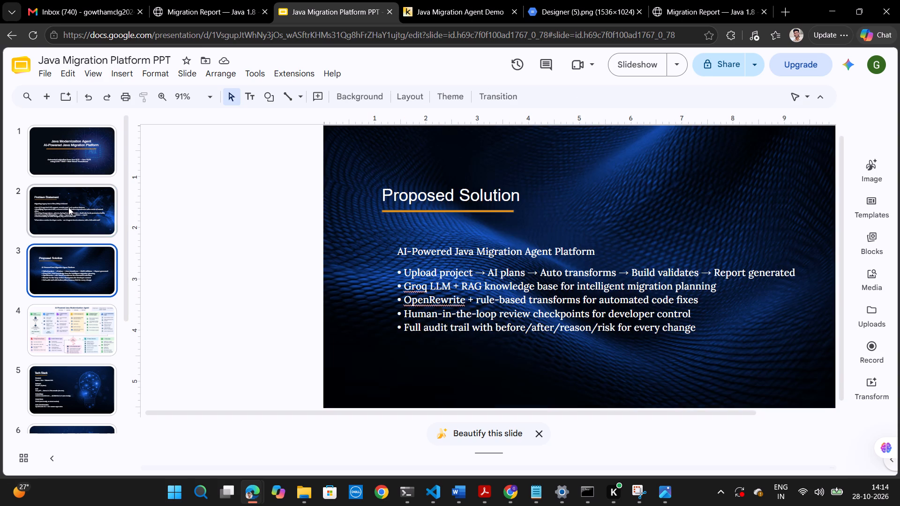
{"action": "left_click", "coordinate": [68, 207]}
{"action": "left_click", "coordinate": [66, 257]}
{"action": "scroll", "coordinate": [66, 257], "scroll_direction": "down", "scroll_amount": 1}
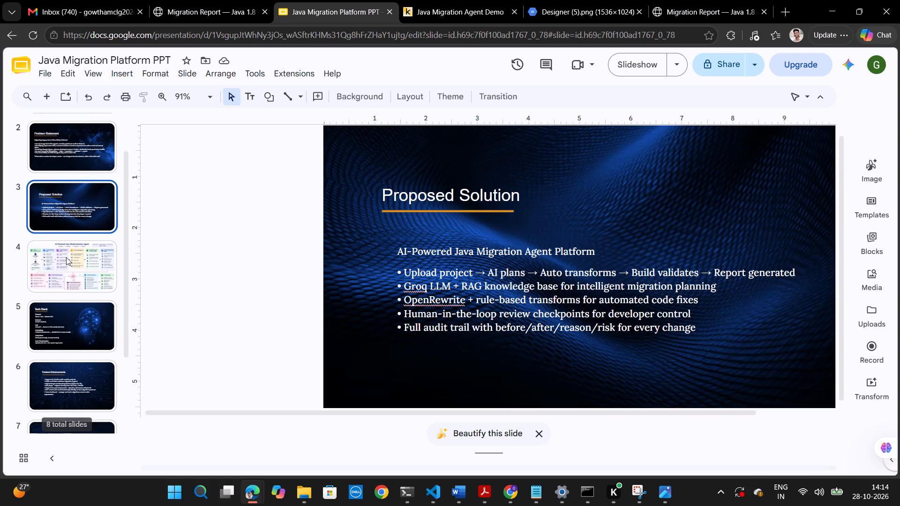
{"action": "scroll", "coordinate": [66, 257], "scroll_direction": "down", "scroll_amount": 1}
{"action": "left_click", "coordinate": [66, 257]}
{"action": "left_click", "coordinate": [73, 294]}
{"action": "scroll", "coordinate": [73, 294], "scroll_direction": "down", "scroll_amount": 1}
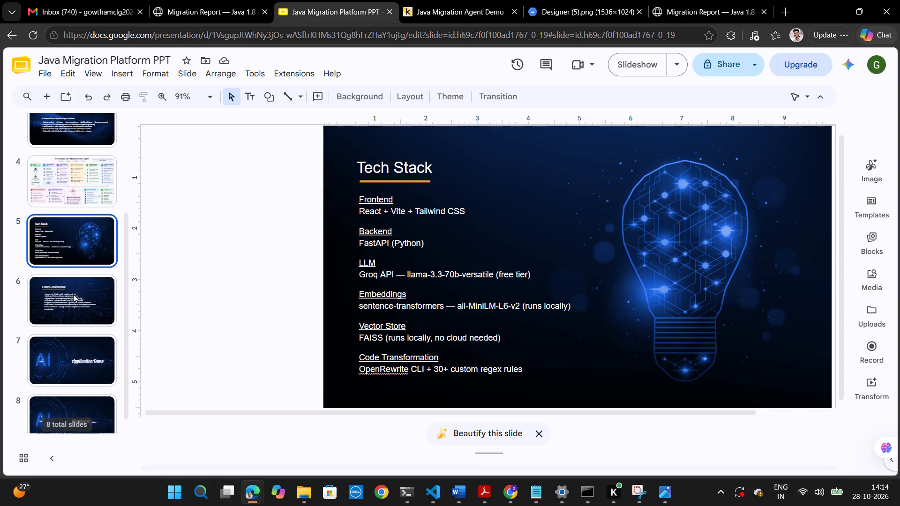
{"action": "left_click", "coordinate": [73, 294]}
{"action": "scroll", "coordinate": [73, 294], "scroll_direction": "down", "scroll_amount": 1}
{"action": "left_click", "coordinate": [72, 342]}
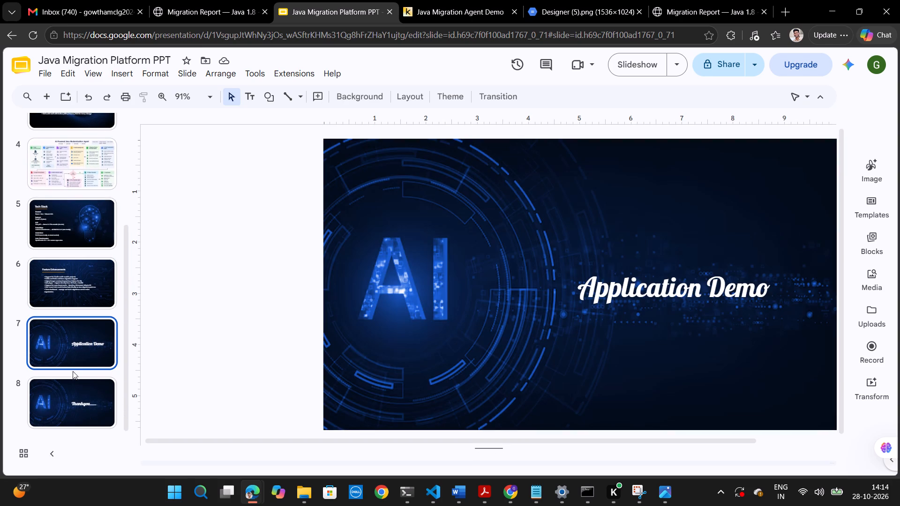
{"action": "left_click", "coordinate": [76, 403]}
{"action": "scroll", "coordinate": [76, 403], "scroll_direction": "up", "scroll_amount": 5}
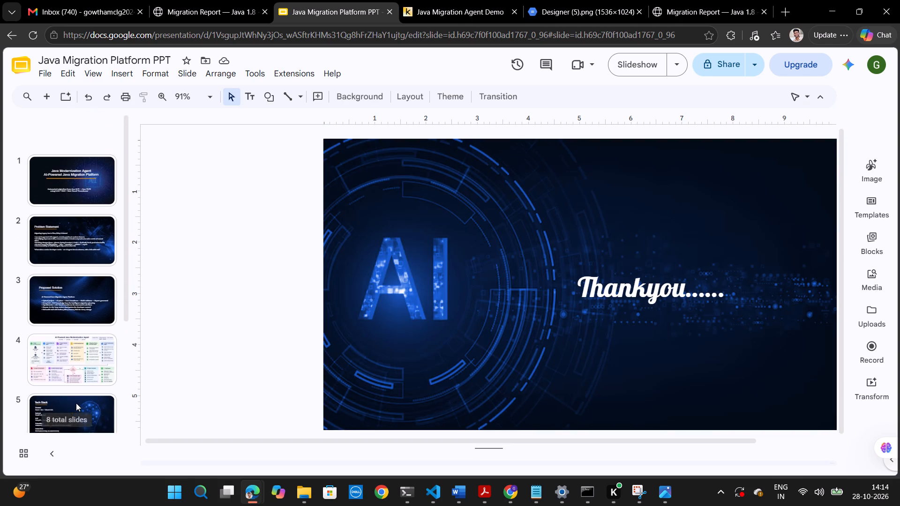
Examine the AI-Powered Java Modernization Agent workflow diagram on slide 4, and return to the title slide.
{"action": "left_click", "coordinate": [70, 326]}
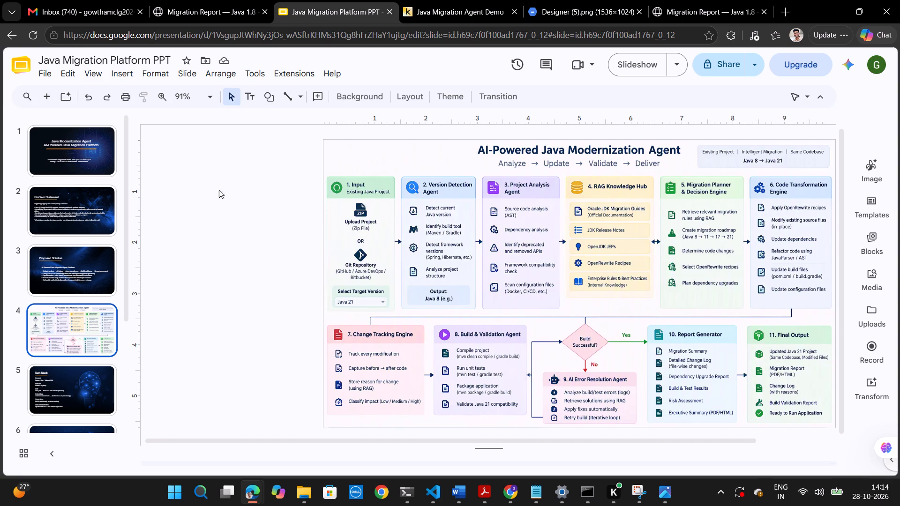
{"action": "left_click", "coordinate": [72, 158]}
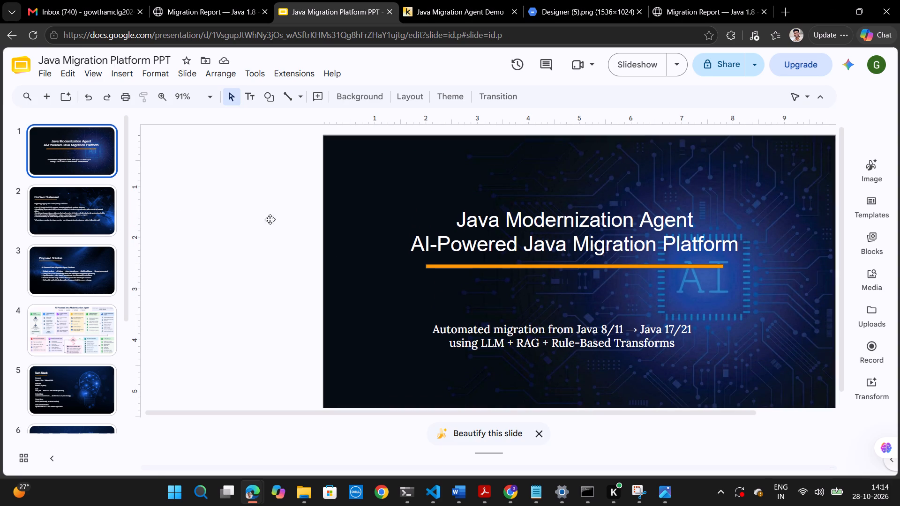
{"action": "left_click", "coordinate": [216, 202]}
{"action": "scroll", "coordinate": [294, 201], "scroll_direction": "up", "scroll_amount": 2}
{"action": "scroll", "coordinate": [294, 201], "scroll_direction": "down", "scroll_amount": 1}
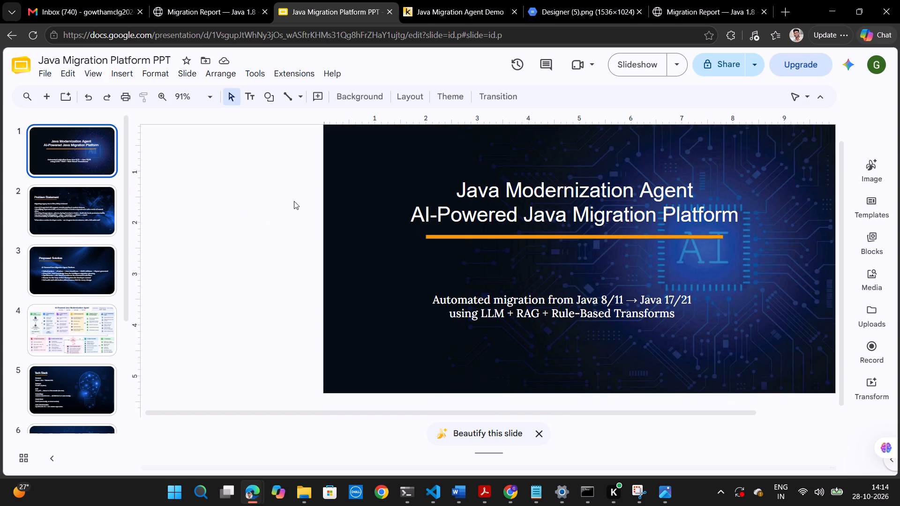
{"action": "scroll", "coordinate": [294, 201], "scroll_direction": "down", "scroll_amount": 1}
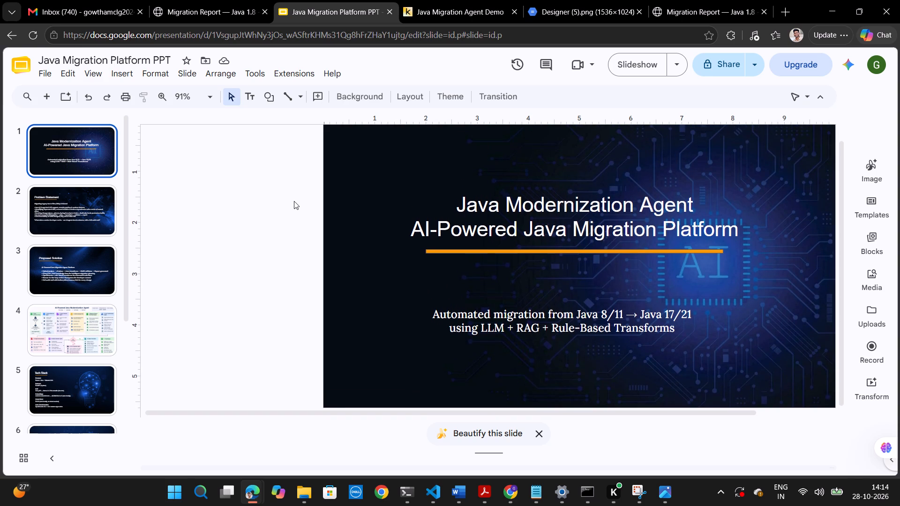
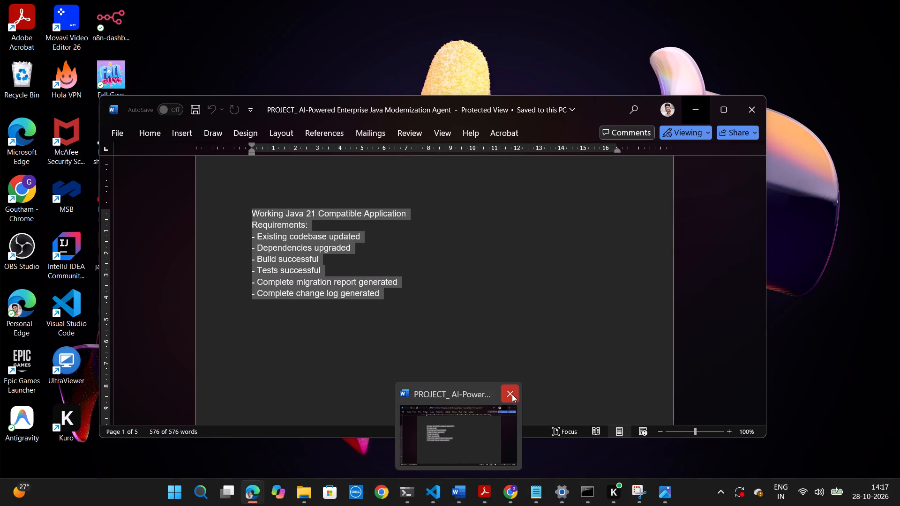
Close the Word document on the AI-Powered Enterprise Java Modernization Agent and the AI Playbook 2027 and 30-Day Instagram Content PDFs.
{"action": "left_click", "coordinate": [510, 393]}
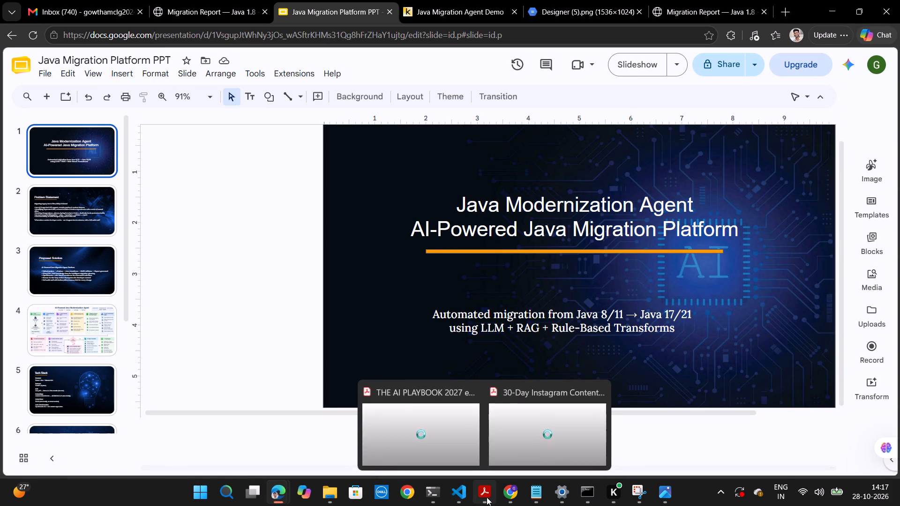
{"action": "left_click", "coordinate": [472, 396]}
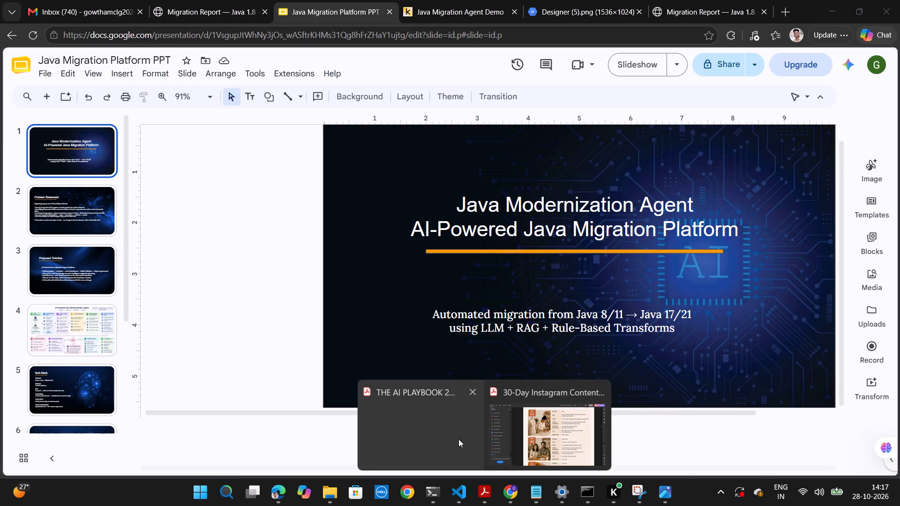
{"action": "left_click", "coordinate": [592, 394]}
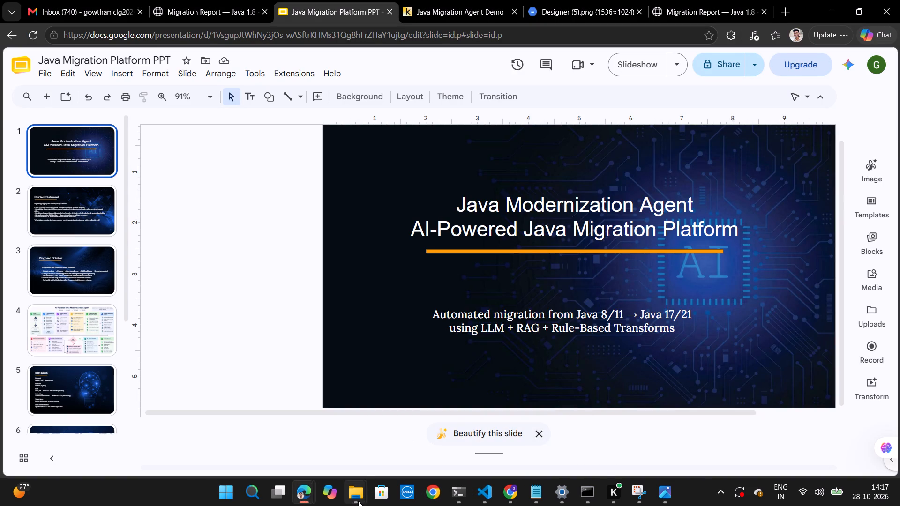
Close all four open File Explorer windows: both Downloads windows, Desktop shared folders and Desktop.
{"action": "left_click", "coordinate": [215, 394]}
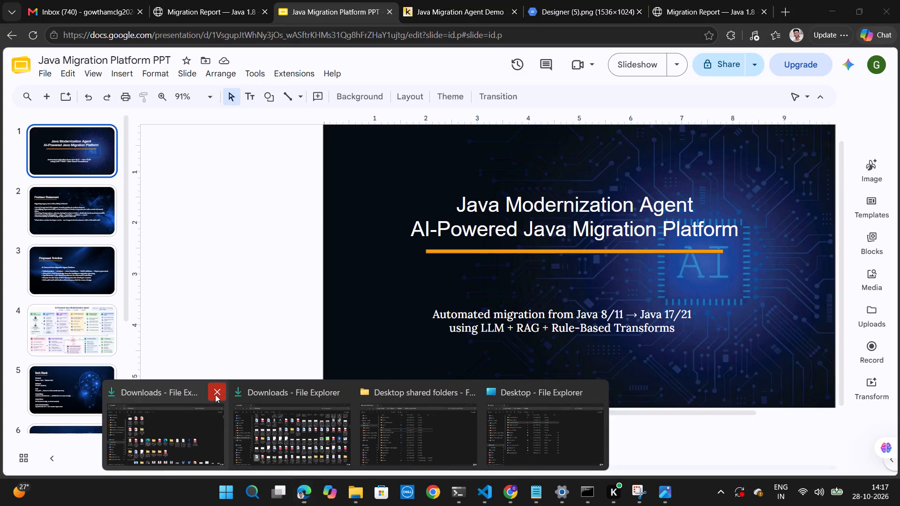
{"action": "left_click", "coordinate": [280, 395]}
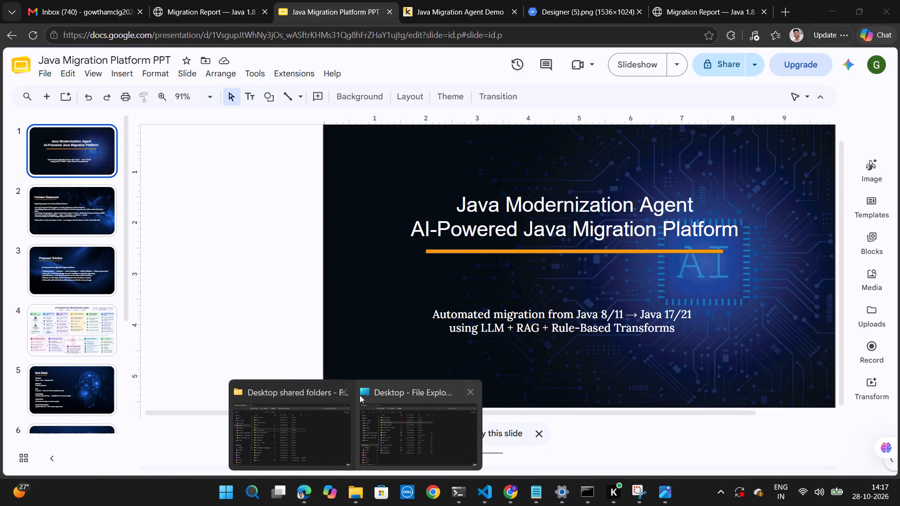
{"action": "left_click", "coordinate": [343, 393]}
{"action": "left_click", "coordinate": [407, 394]}
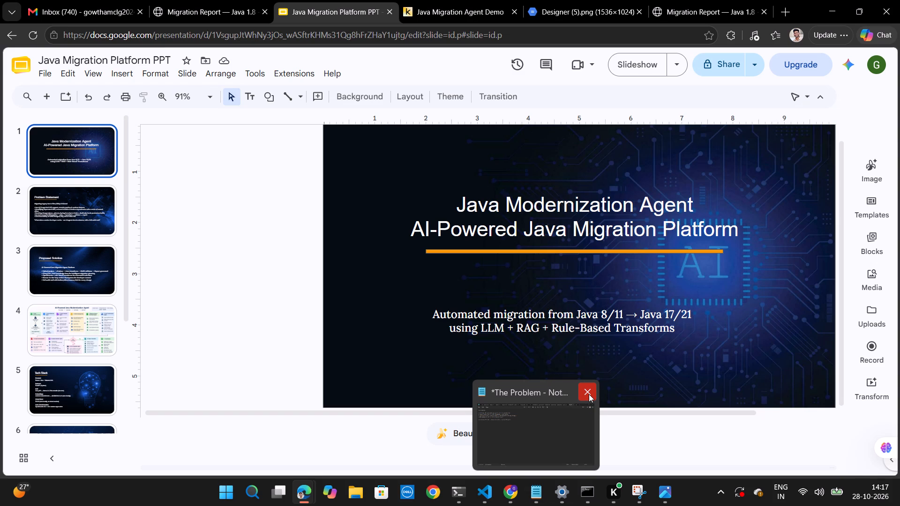
Close the Notepad window holding The Problem notes and the Settings window.
{"action": "left_click", "coordinate": [589, 394]}
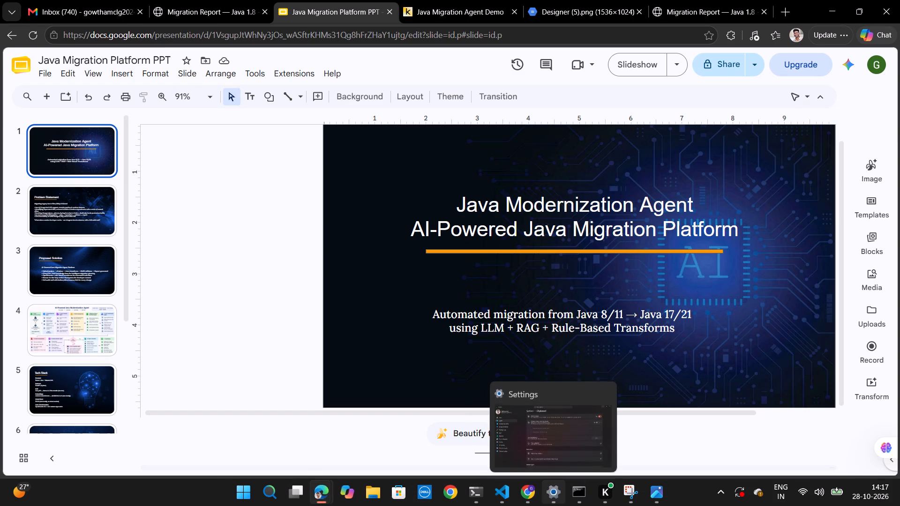
{"action": "left_click", "coordinate": [606, 390]}
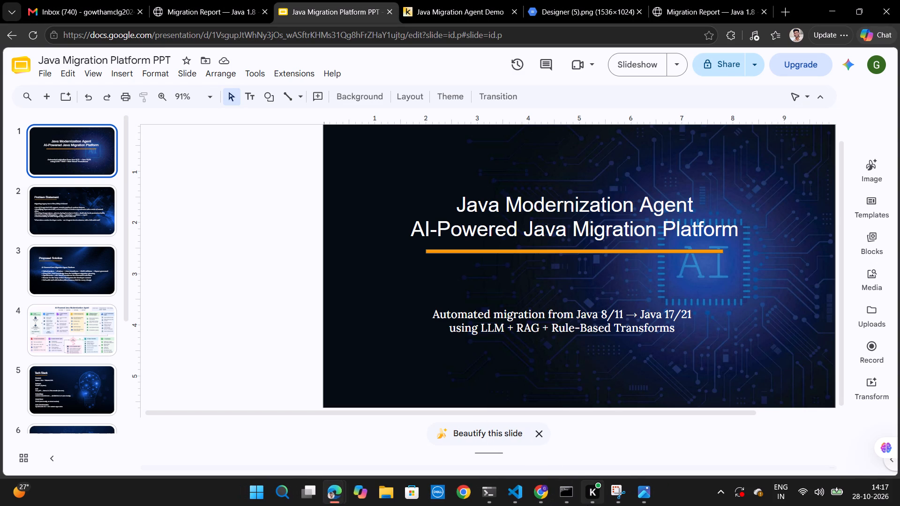